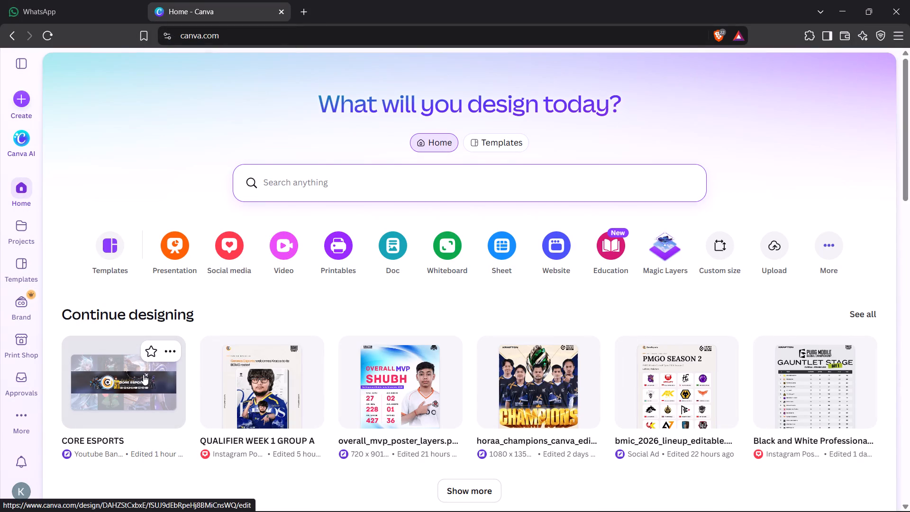
Open the CORE ESPORTS YouTube banner design from the recent designs.
{"action": "left_click", "coordinate": [143, 375]}
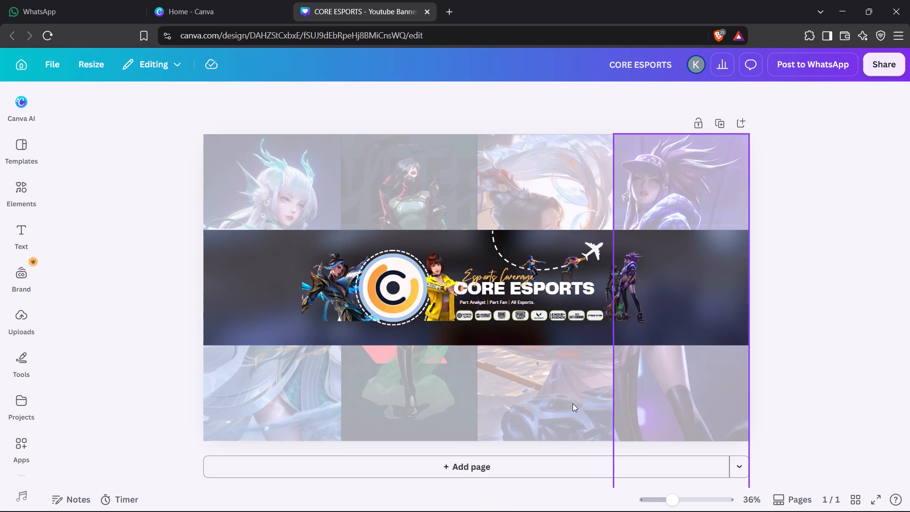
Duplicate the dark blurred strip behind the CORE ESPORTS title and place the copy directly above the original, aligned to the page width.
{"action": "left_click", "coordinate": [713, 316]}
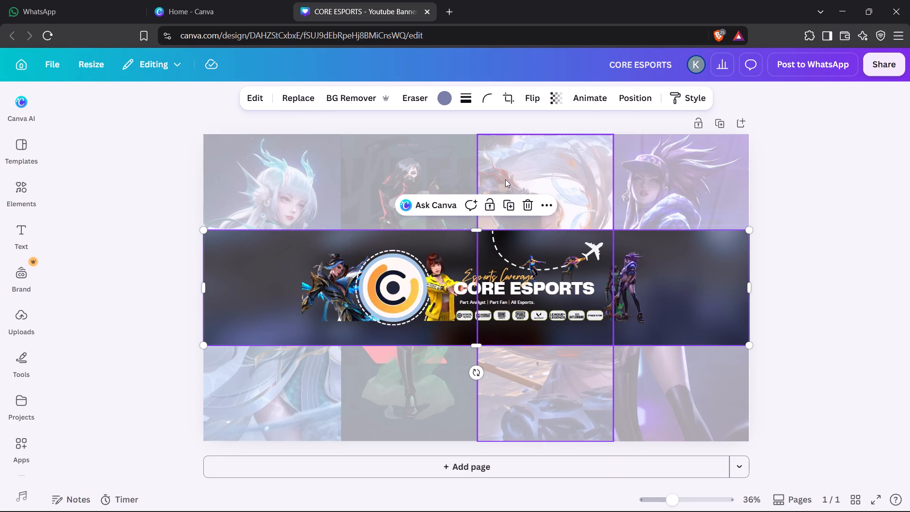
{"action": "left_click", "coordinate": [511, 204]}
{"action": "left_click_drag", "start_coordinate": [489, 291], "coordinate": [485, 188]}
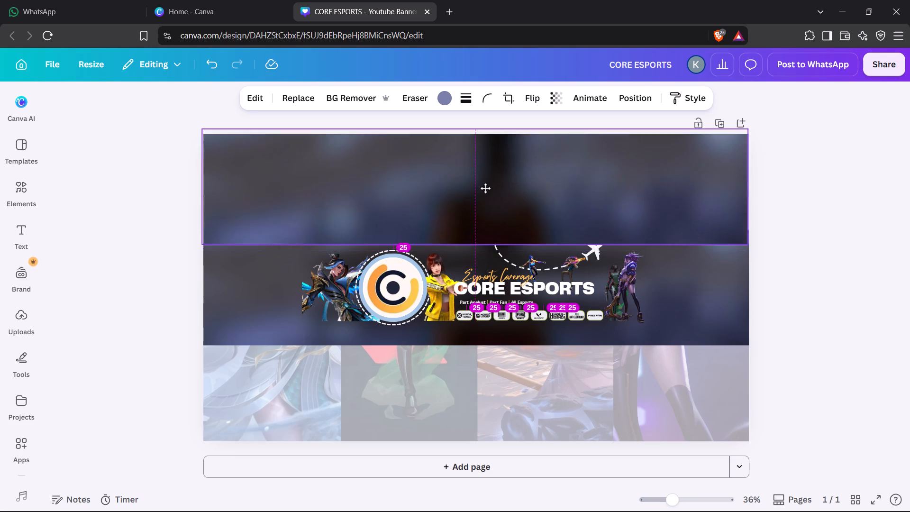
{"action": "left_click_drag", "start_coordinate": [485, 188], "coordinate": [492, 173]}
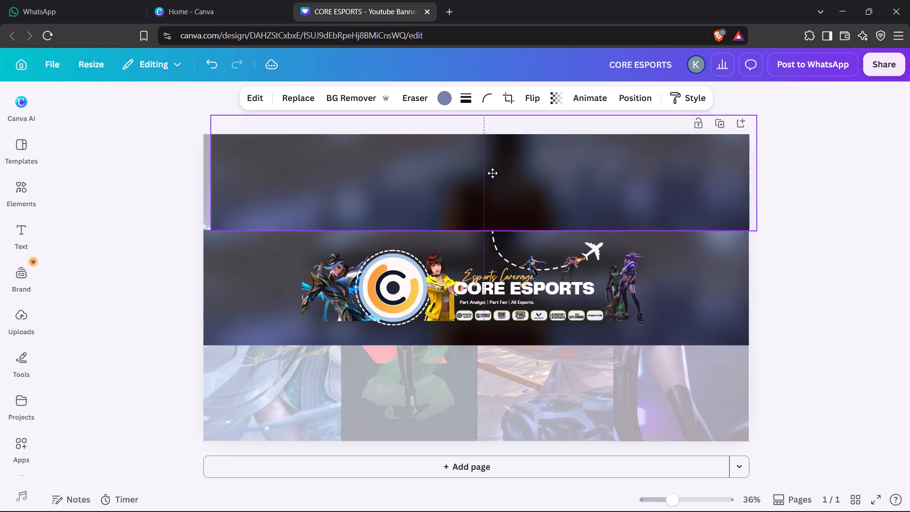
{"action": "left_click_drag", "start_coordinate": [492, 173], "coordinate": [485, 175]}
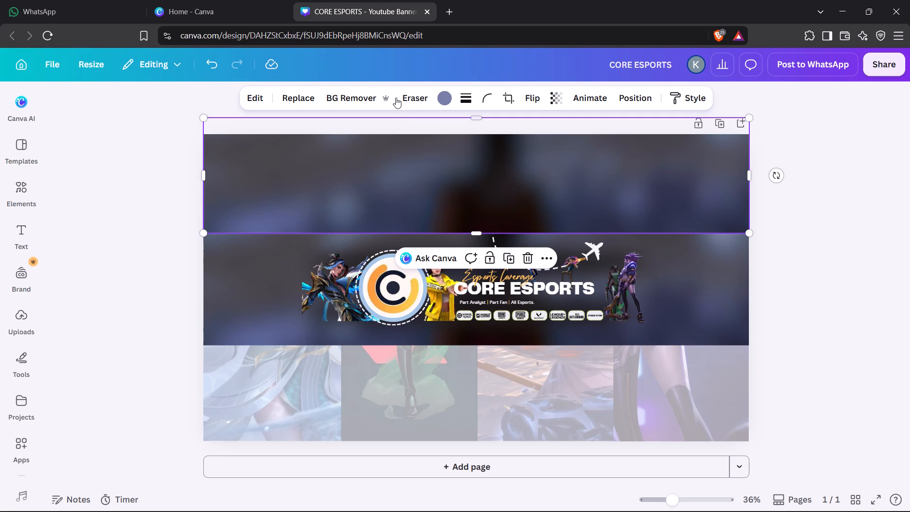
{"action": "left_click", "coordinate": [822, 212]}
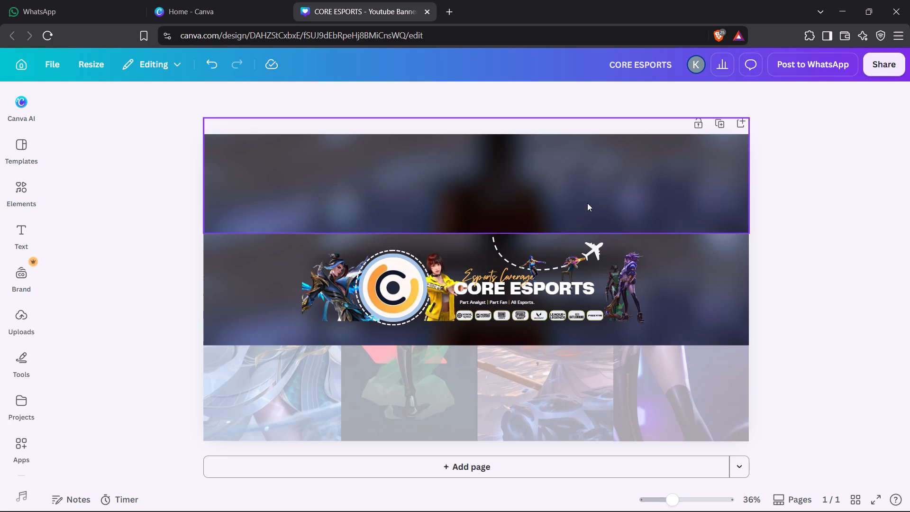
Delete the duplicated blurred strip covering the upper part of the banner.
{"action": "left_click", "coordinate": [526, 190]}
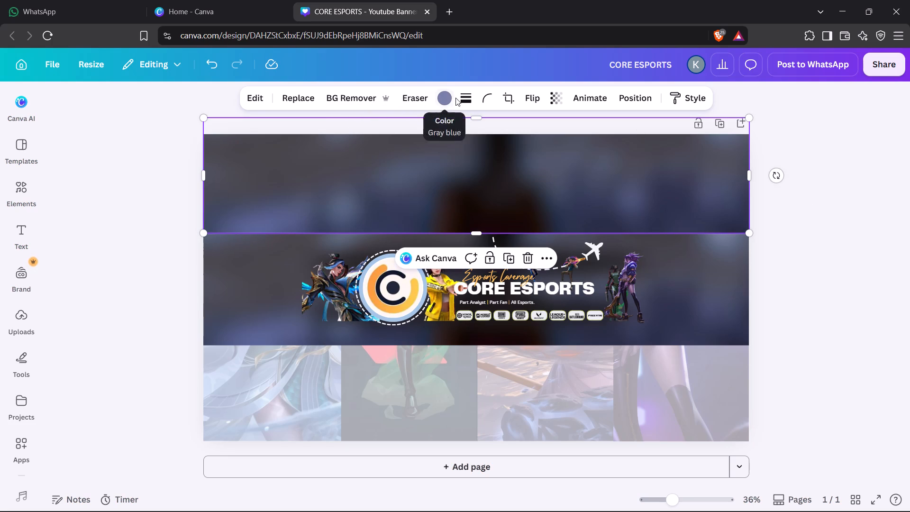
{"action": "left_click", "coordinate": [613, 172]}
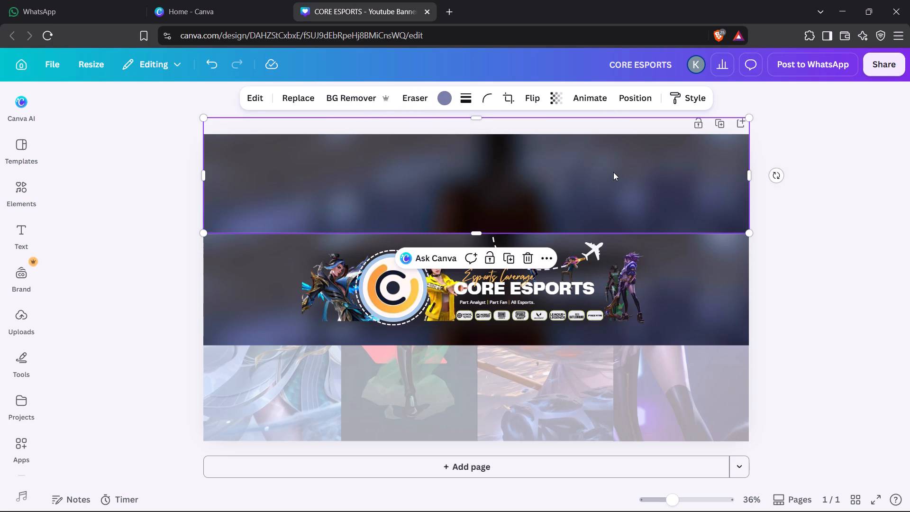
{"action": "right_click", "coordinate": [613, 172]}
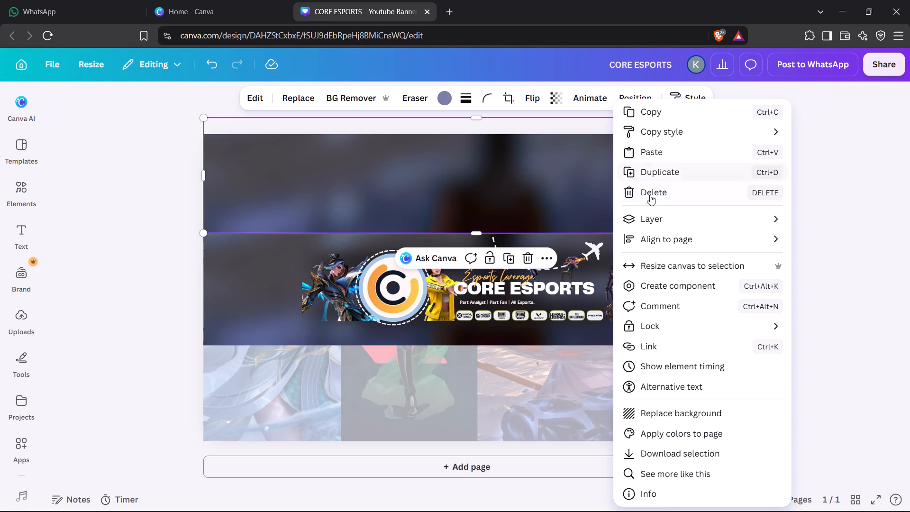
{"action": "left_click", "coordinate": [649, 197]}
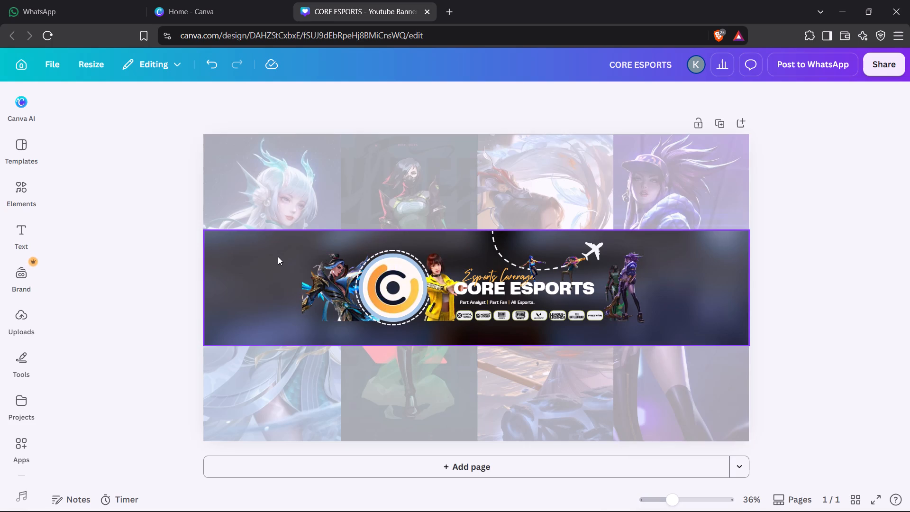
Go to the Templates page from the home page and look through the Explore templates categories.
{"action": "left_click", "coordinate": [184, 0]}
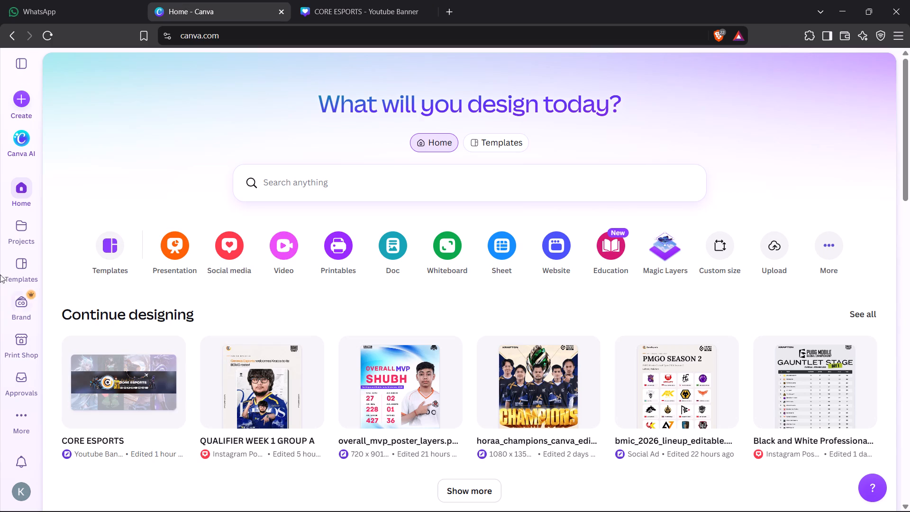
{"action": "left_click", "coordinate": [30, 267]}
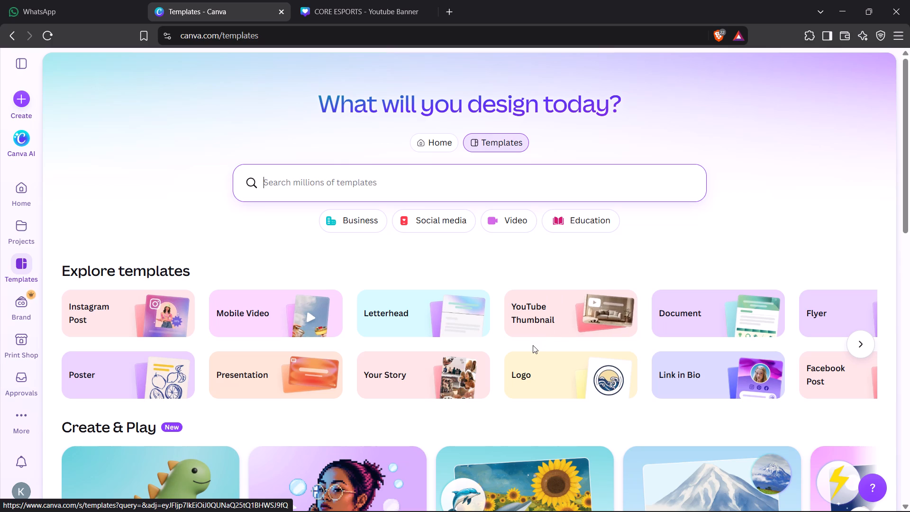
{"action": "scroll", "coordinate": [533, 345], "scroll_direction": "left", "scroll_amount": 3}
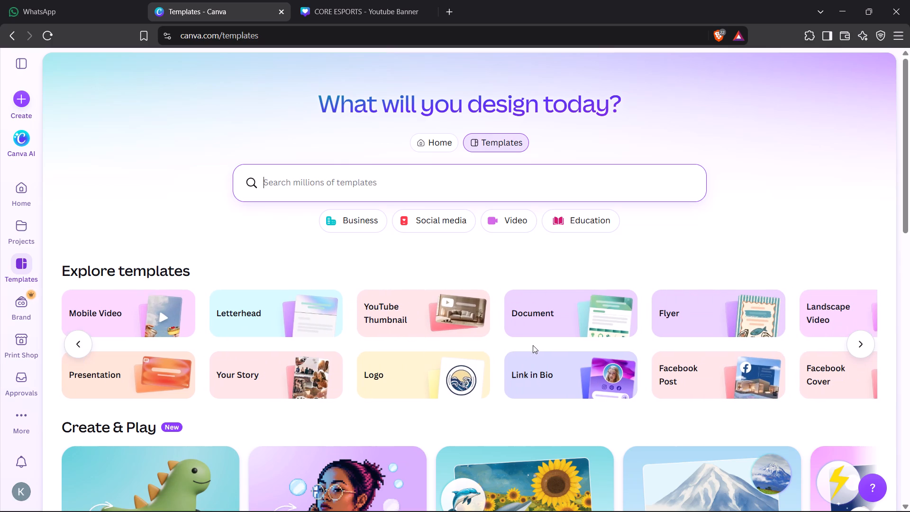
{"action": "scroll", "coordinate": [533, 345], "scroll_direction": "left", "scroll_amount": 6}
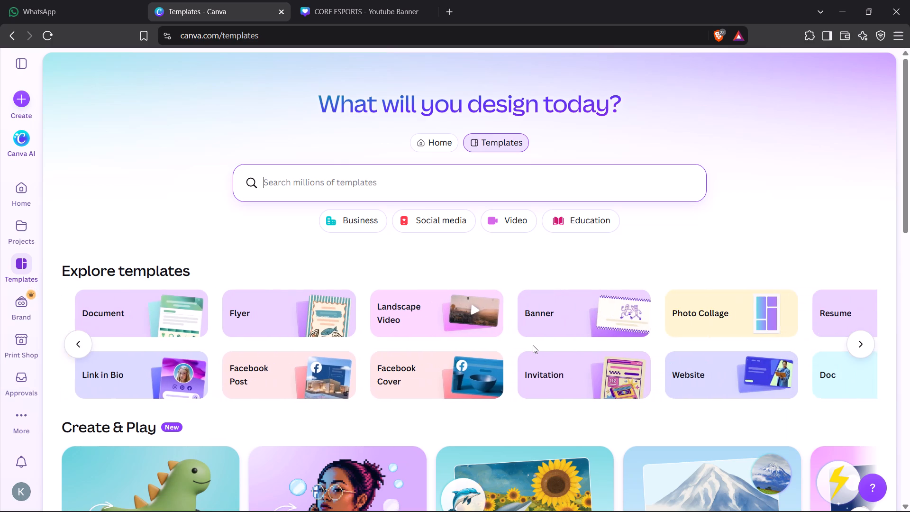
{"action": "scroll", "coordinate": [533, 345], "scroll_direction": "left", "scroll_amount": 6}
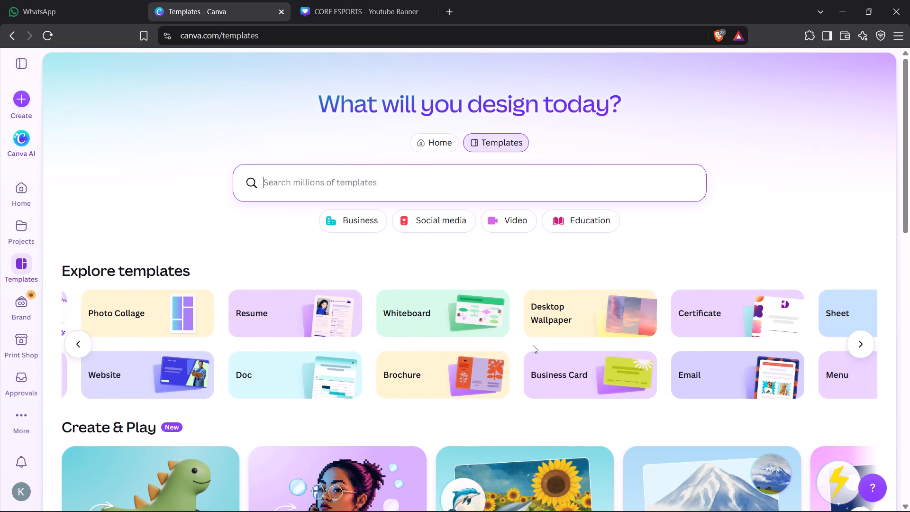
{"action": "scroll", "coordinate": [533, 345], "scroll_direction": "left", "scroll_amount": 6}
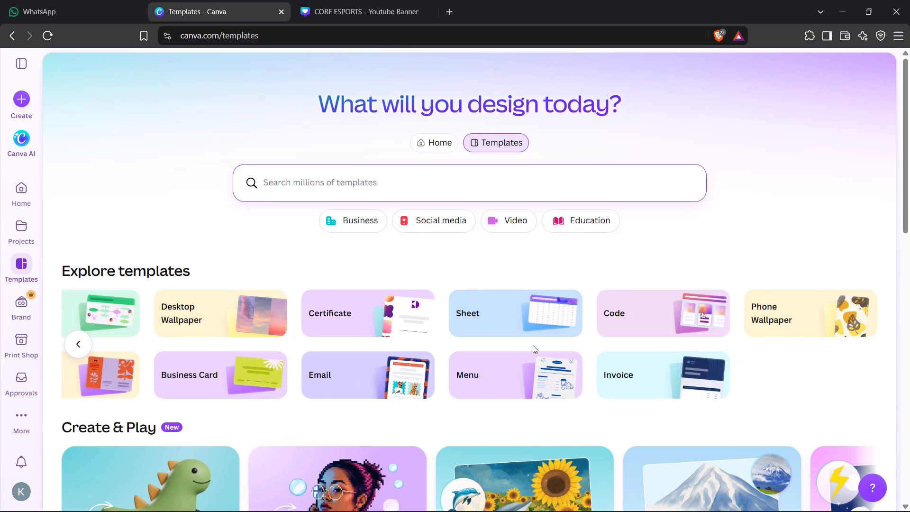
{"action": "scroll", "coordinate": [533, 345], "scroll_direction": "right", "scroll_amount": 18}
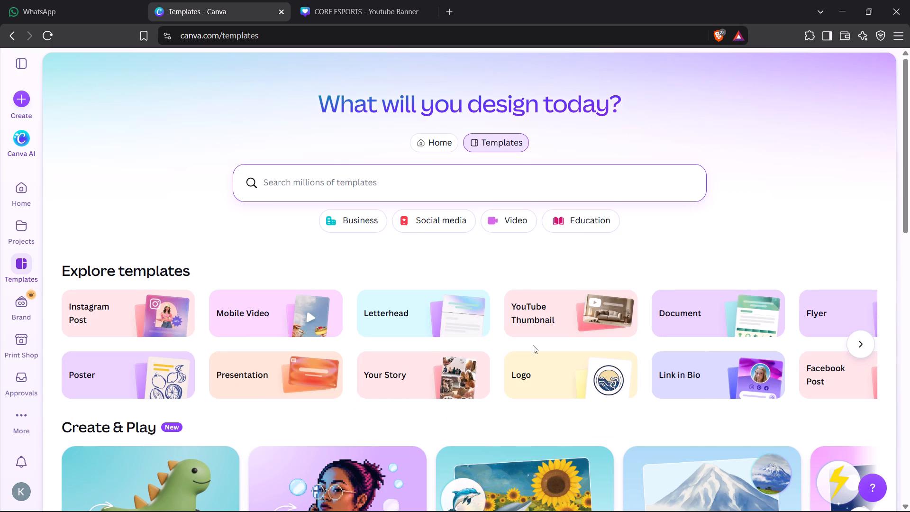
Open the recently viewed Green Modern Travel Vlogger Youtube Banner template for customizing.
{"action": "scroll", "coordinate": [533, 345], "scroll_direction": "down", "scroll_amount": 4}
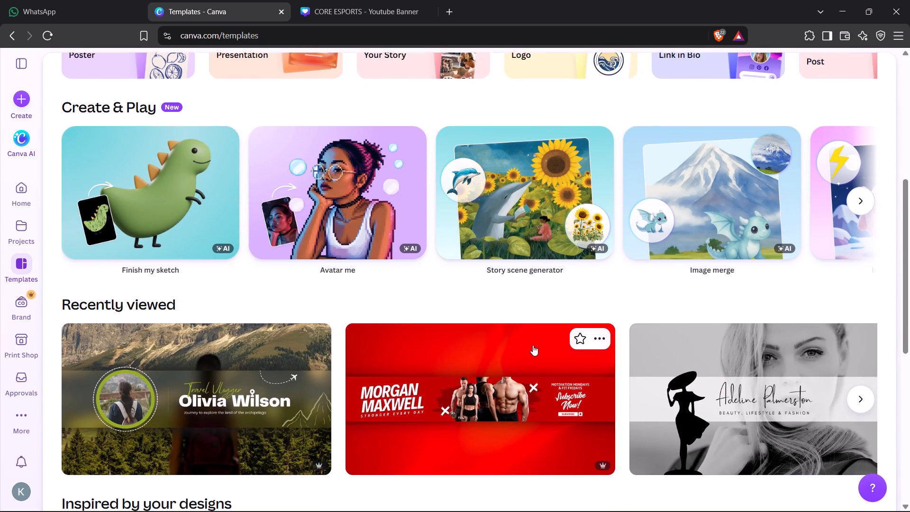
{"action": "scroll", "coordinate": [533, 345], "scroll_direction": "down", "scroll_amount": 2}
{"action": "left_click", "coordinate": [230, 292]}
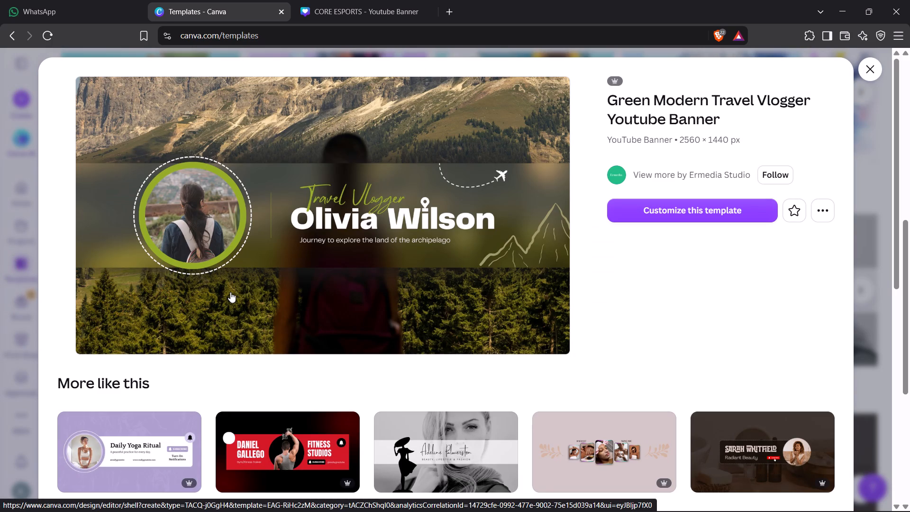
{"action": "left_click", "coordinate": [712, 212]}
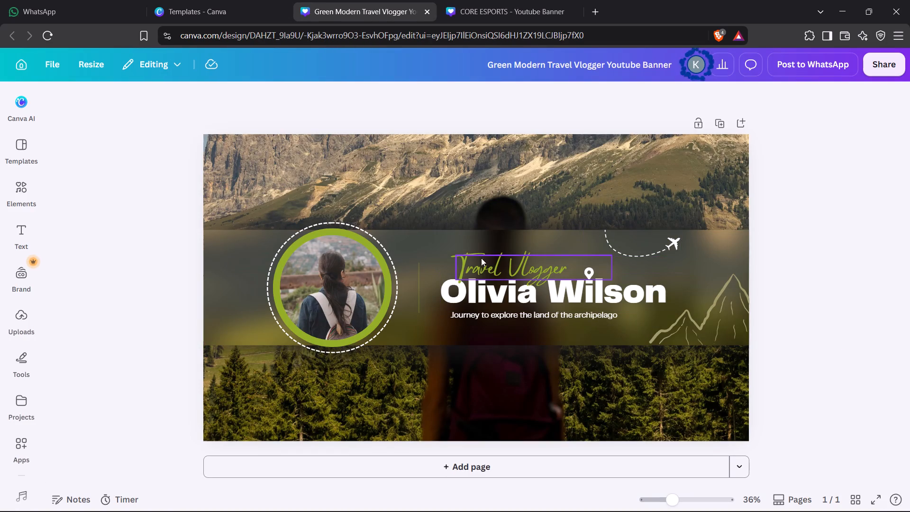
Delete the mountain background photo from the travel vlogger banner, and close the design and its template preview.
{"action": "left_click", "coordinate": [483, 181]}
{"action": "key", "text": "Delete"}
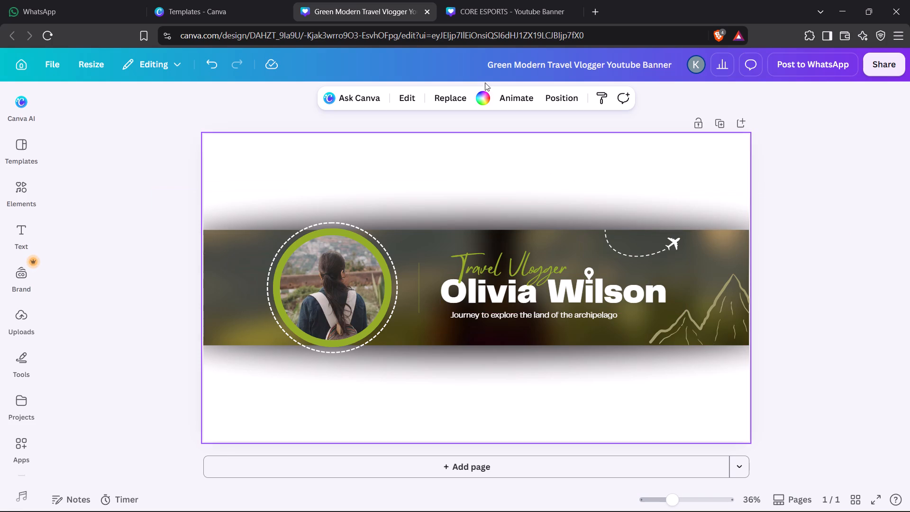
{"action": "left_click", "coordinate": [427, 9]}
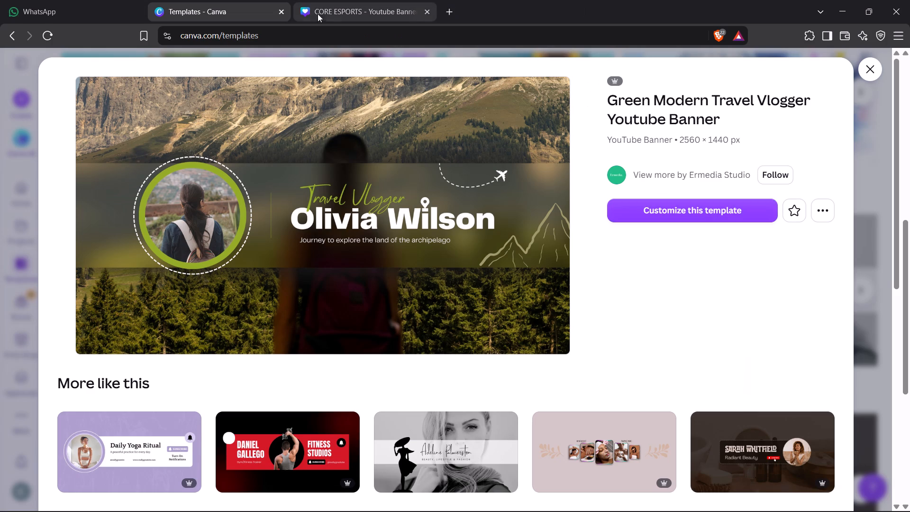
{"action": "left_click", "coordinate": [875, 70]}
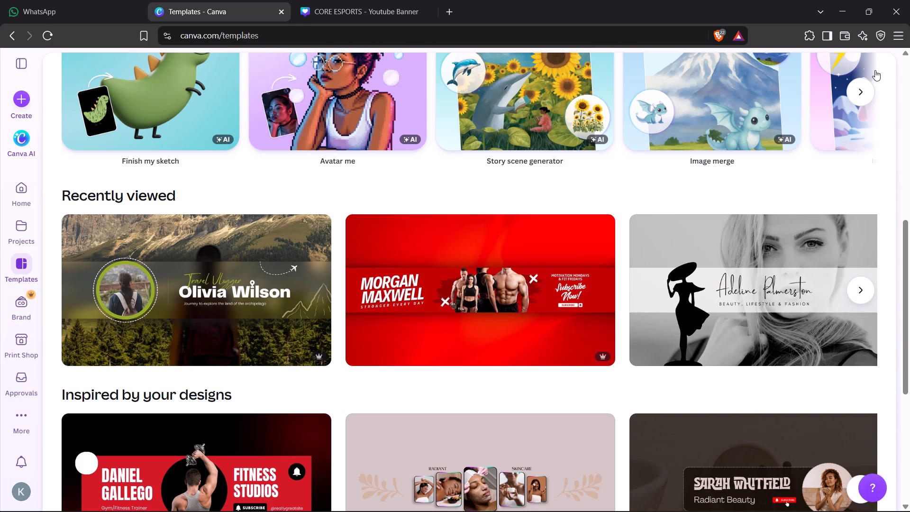
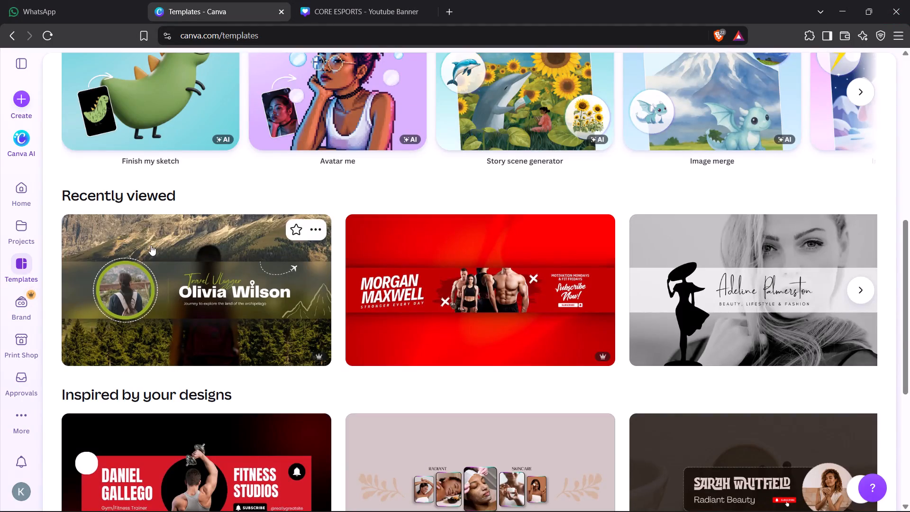
Return to the home page and switch to the already open CORE ESPORTS banner design, closing any duplicate copy.
{"action": "scroll", "coordinate": [151, 245], "scroll_direction": "up", "scroll_amount": 9}
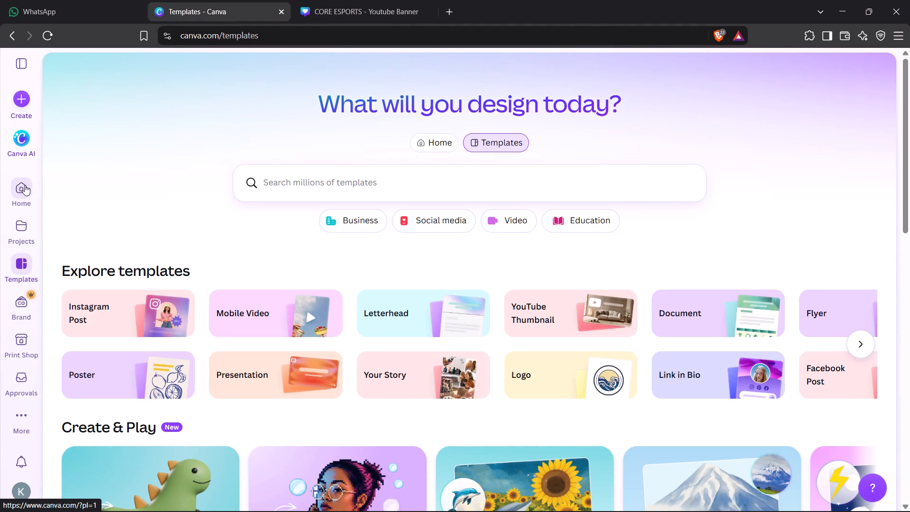
{"action": "left_click", "coordinate": [25, 185]}
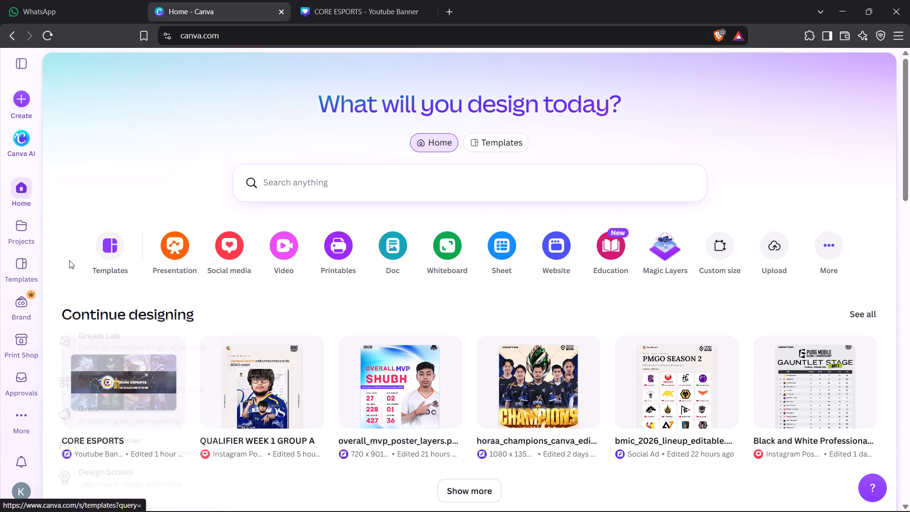
{"action": "left_click", "coordinate": [124, 407]}
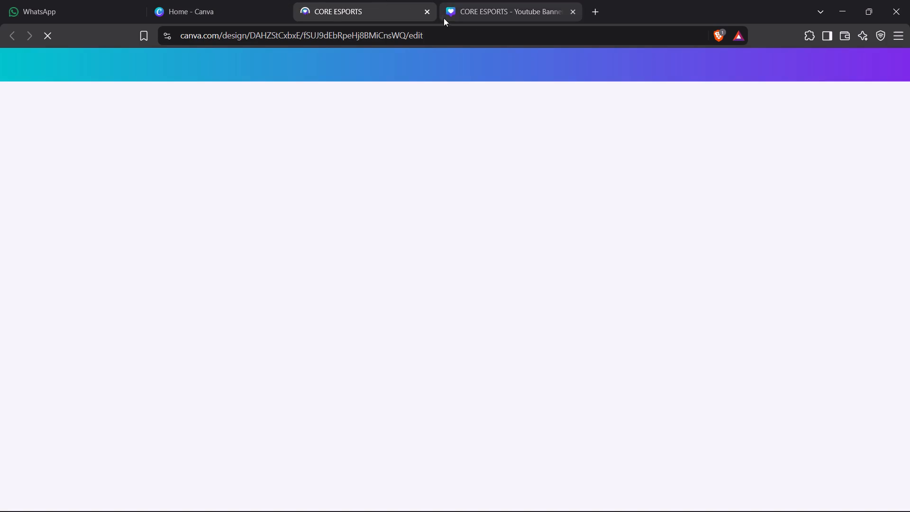
{"action": "left_click", "coordinate": [423, 11]}
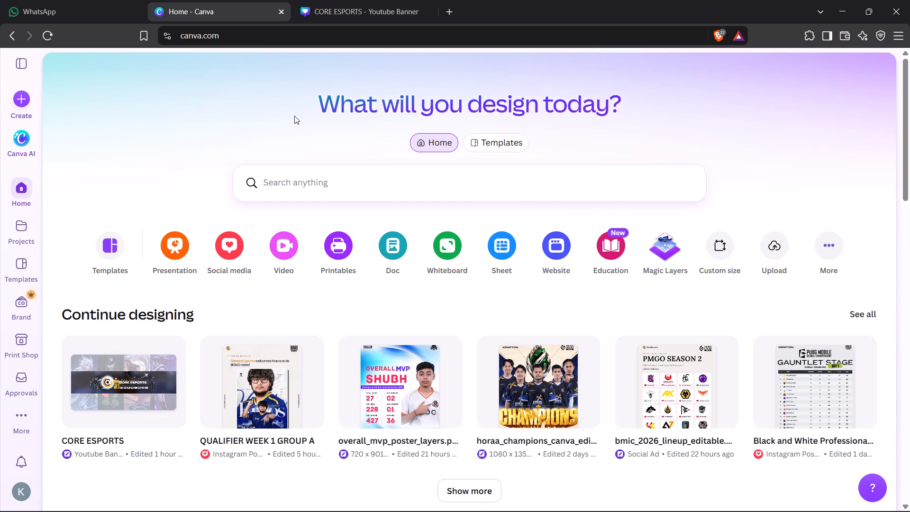
{"action": "left_click", "coordinate": [333, 0]}
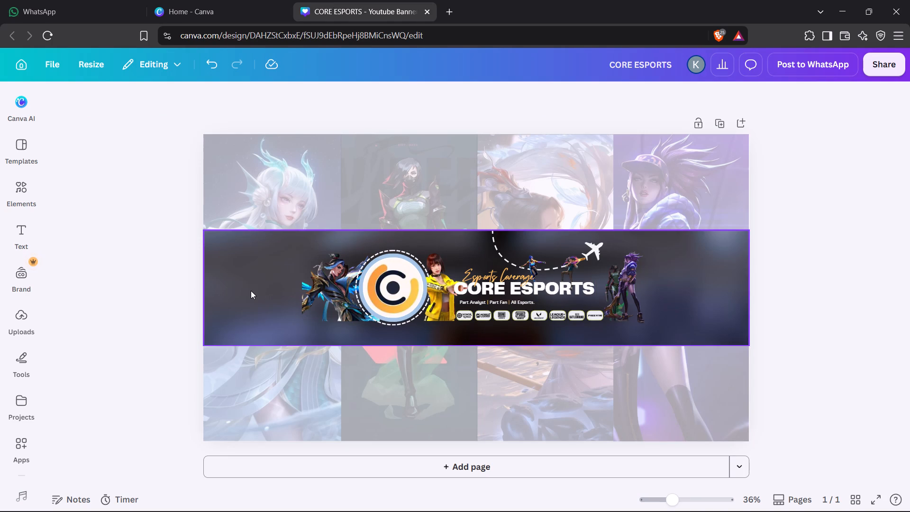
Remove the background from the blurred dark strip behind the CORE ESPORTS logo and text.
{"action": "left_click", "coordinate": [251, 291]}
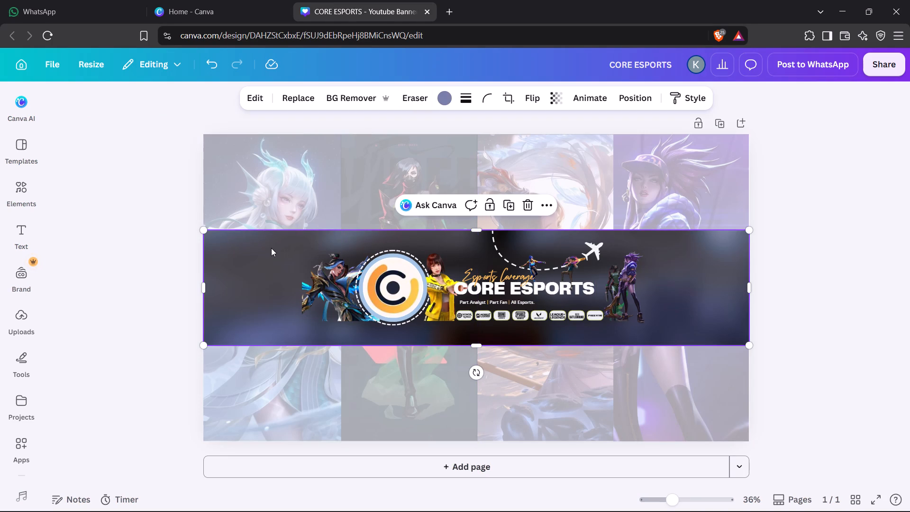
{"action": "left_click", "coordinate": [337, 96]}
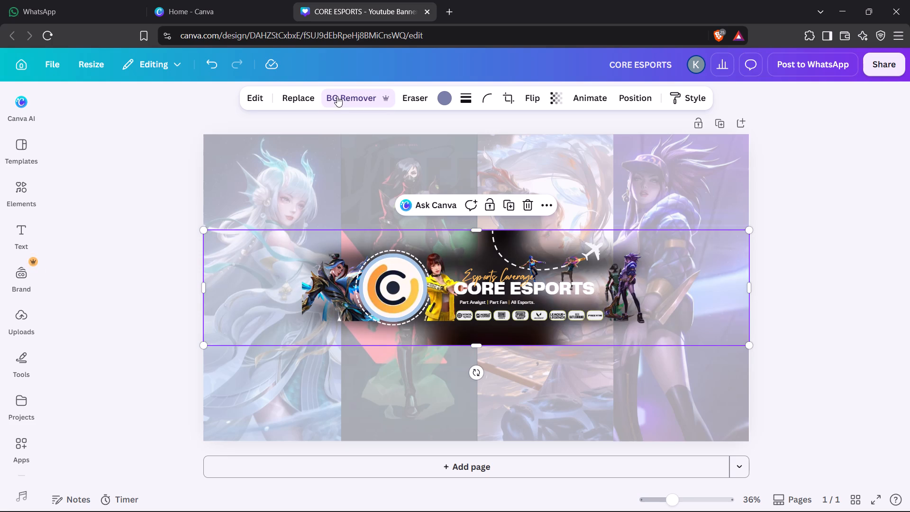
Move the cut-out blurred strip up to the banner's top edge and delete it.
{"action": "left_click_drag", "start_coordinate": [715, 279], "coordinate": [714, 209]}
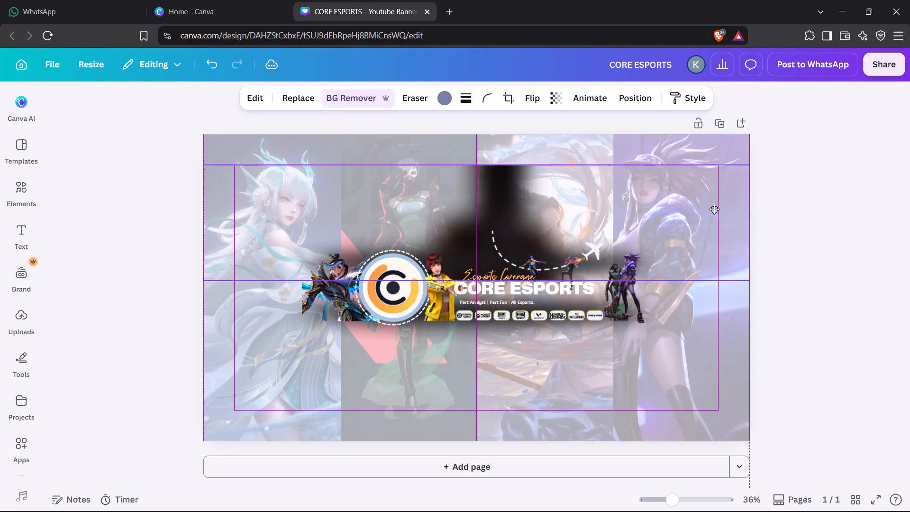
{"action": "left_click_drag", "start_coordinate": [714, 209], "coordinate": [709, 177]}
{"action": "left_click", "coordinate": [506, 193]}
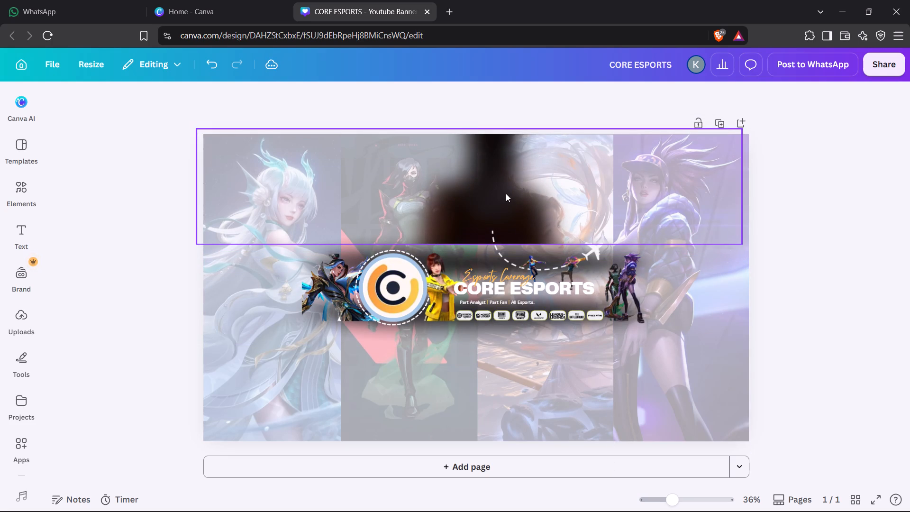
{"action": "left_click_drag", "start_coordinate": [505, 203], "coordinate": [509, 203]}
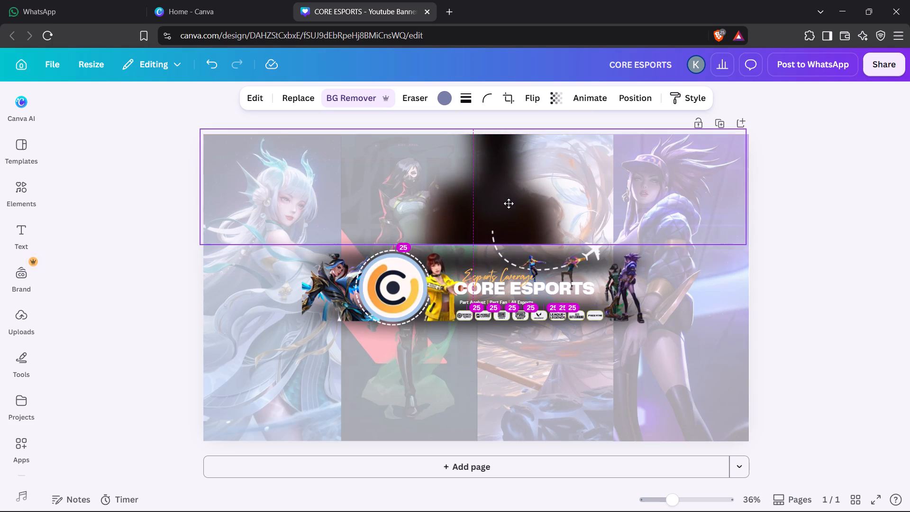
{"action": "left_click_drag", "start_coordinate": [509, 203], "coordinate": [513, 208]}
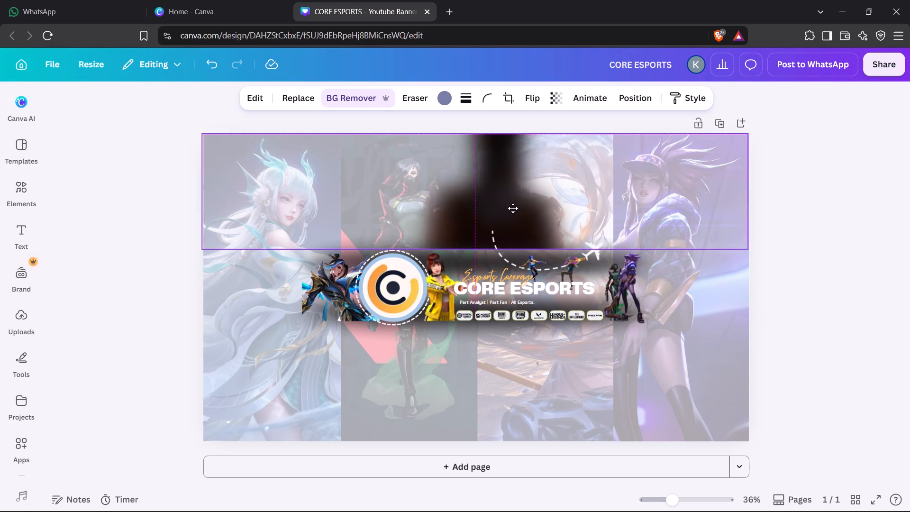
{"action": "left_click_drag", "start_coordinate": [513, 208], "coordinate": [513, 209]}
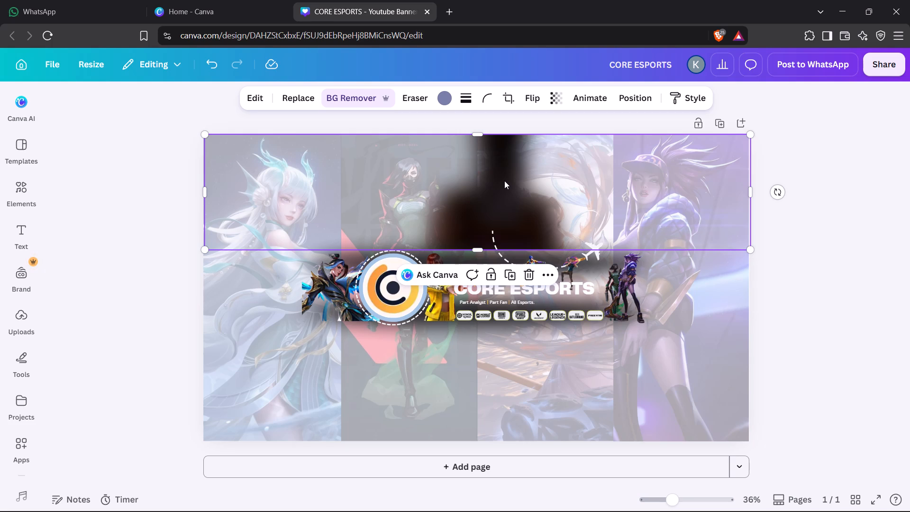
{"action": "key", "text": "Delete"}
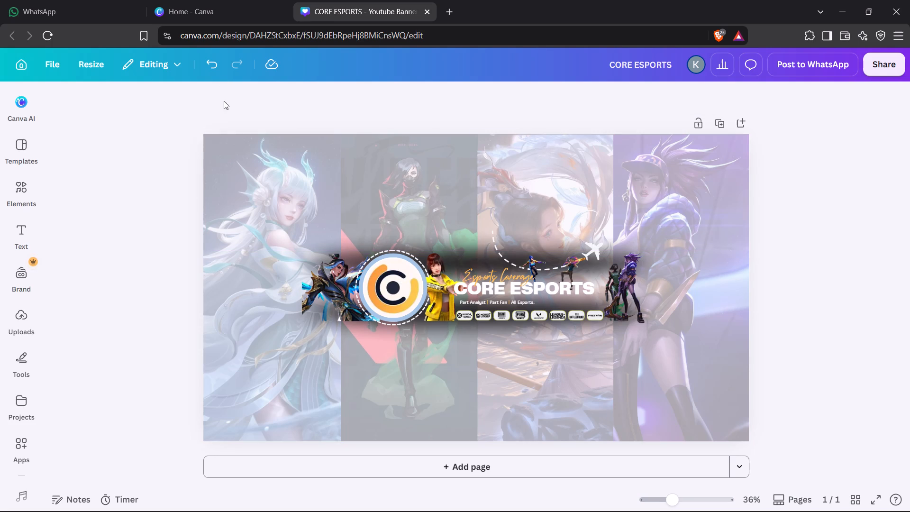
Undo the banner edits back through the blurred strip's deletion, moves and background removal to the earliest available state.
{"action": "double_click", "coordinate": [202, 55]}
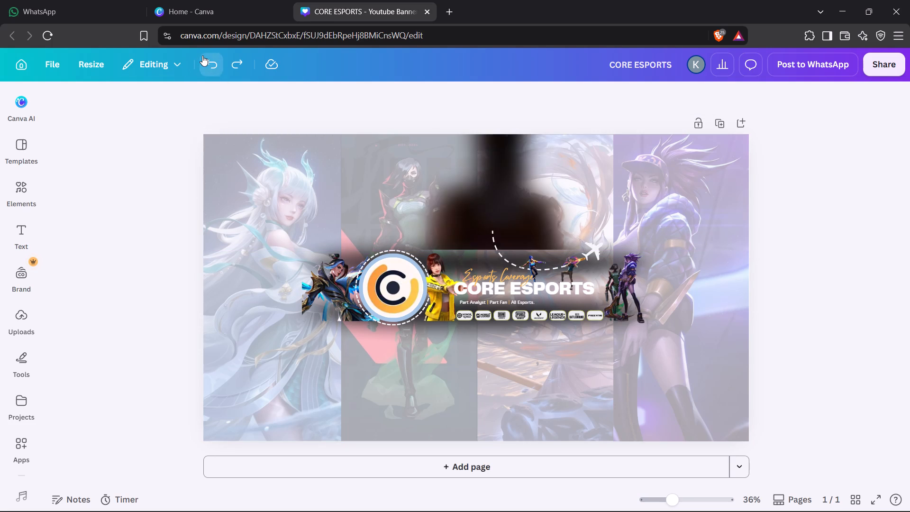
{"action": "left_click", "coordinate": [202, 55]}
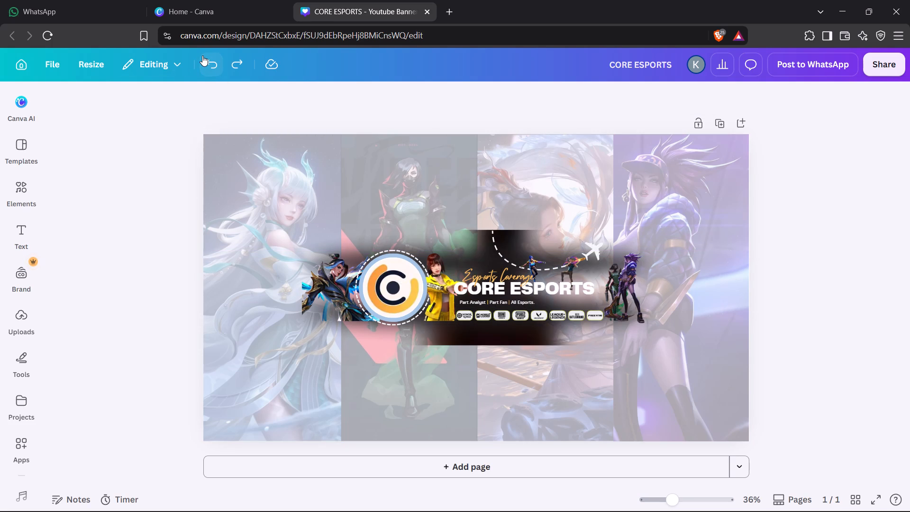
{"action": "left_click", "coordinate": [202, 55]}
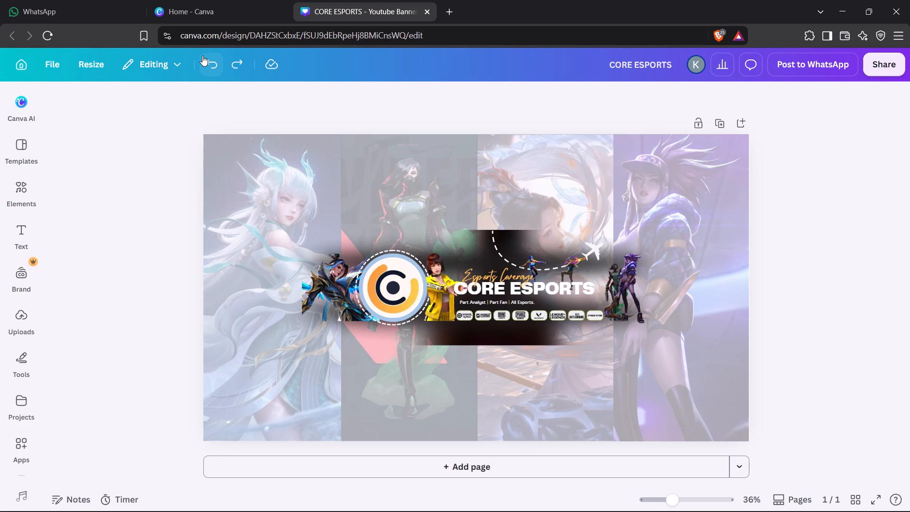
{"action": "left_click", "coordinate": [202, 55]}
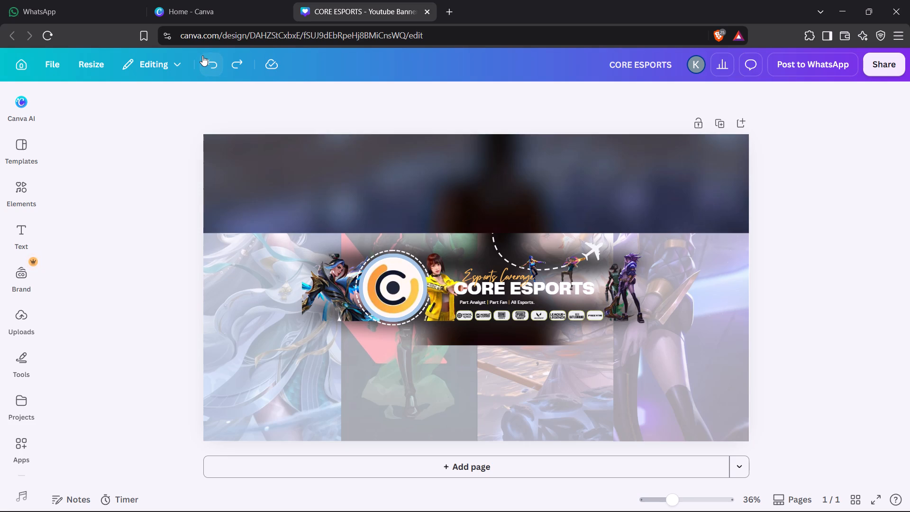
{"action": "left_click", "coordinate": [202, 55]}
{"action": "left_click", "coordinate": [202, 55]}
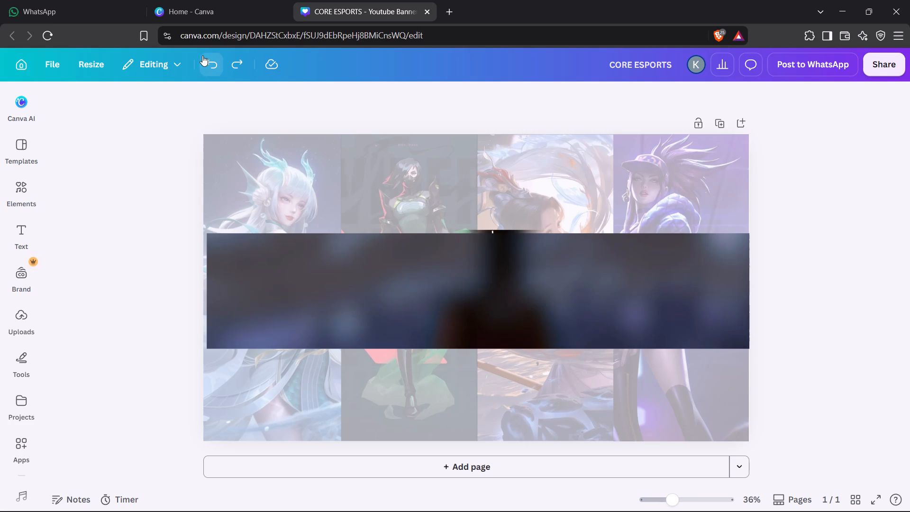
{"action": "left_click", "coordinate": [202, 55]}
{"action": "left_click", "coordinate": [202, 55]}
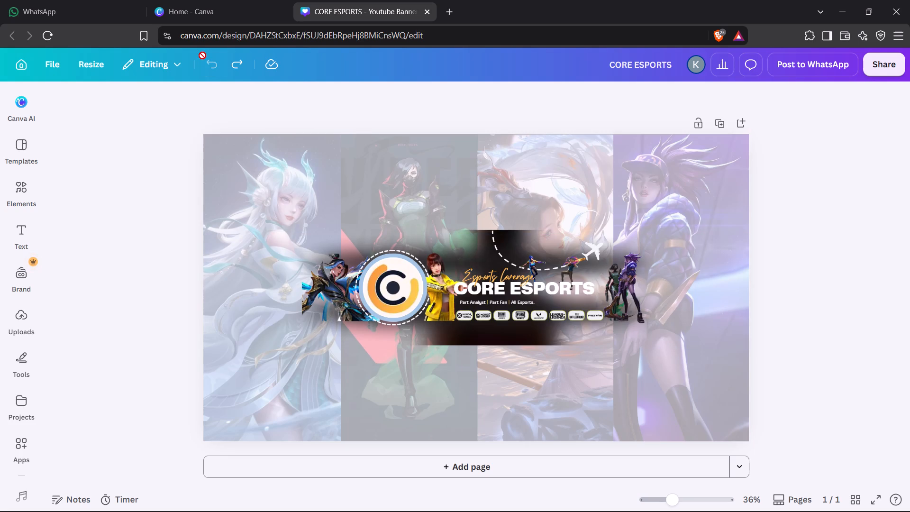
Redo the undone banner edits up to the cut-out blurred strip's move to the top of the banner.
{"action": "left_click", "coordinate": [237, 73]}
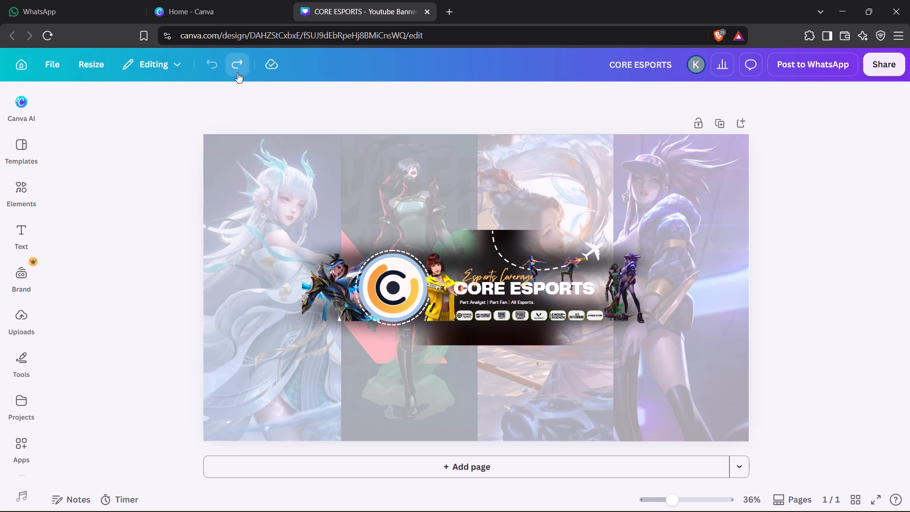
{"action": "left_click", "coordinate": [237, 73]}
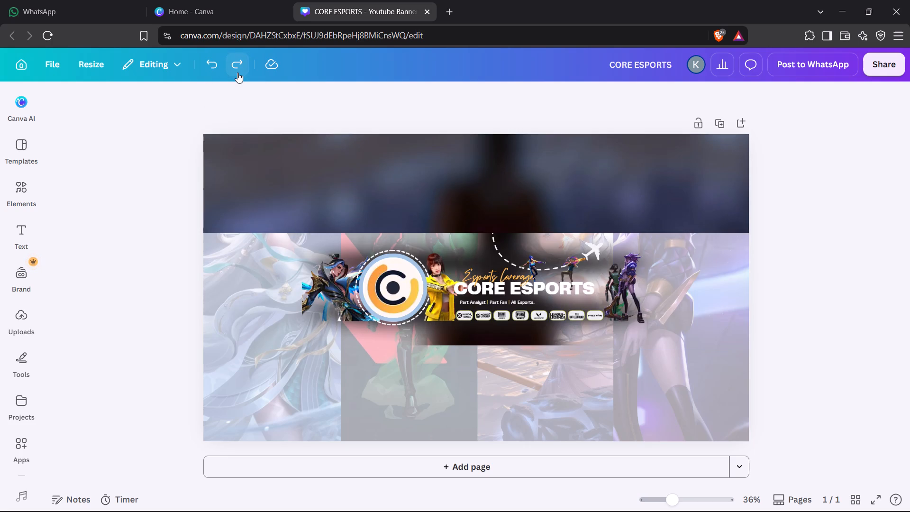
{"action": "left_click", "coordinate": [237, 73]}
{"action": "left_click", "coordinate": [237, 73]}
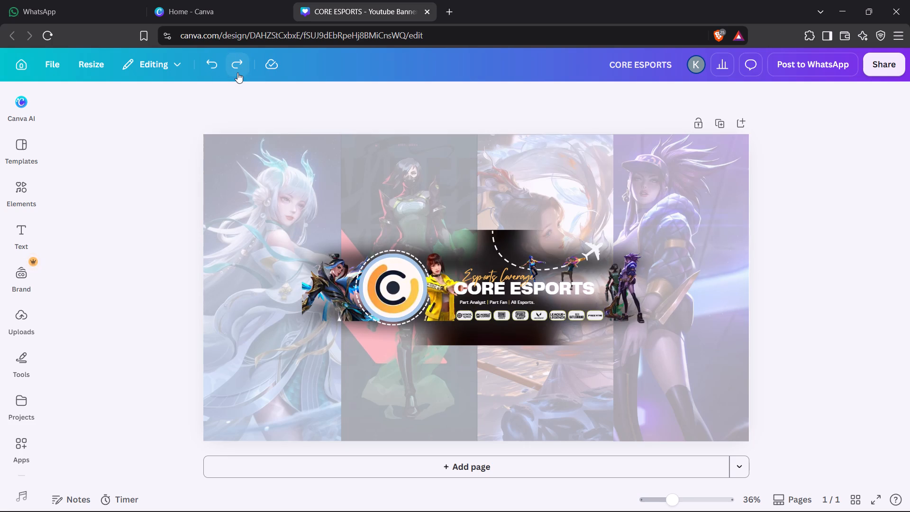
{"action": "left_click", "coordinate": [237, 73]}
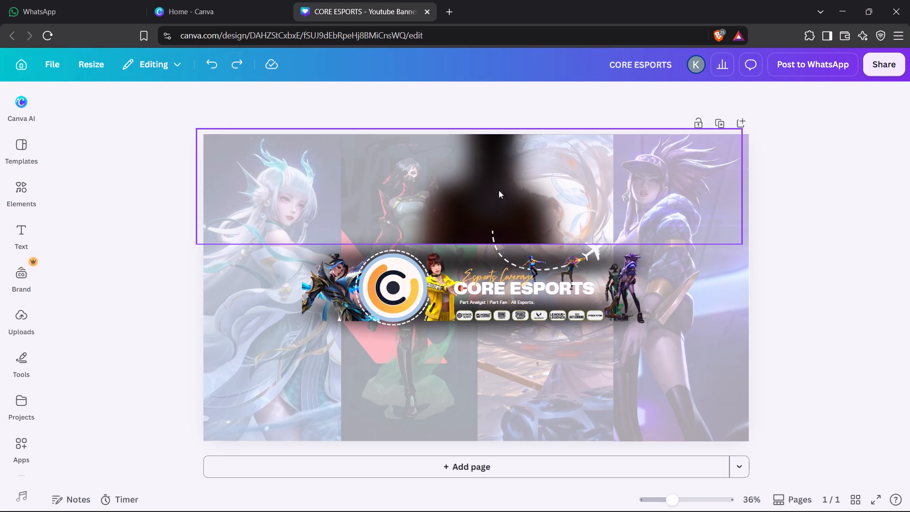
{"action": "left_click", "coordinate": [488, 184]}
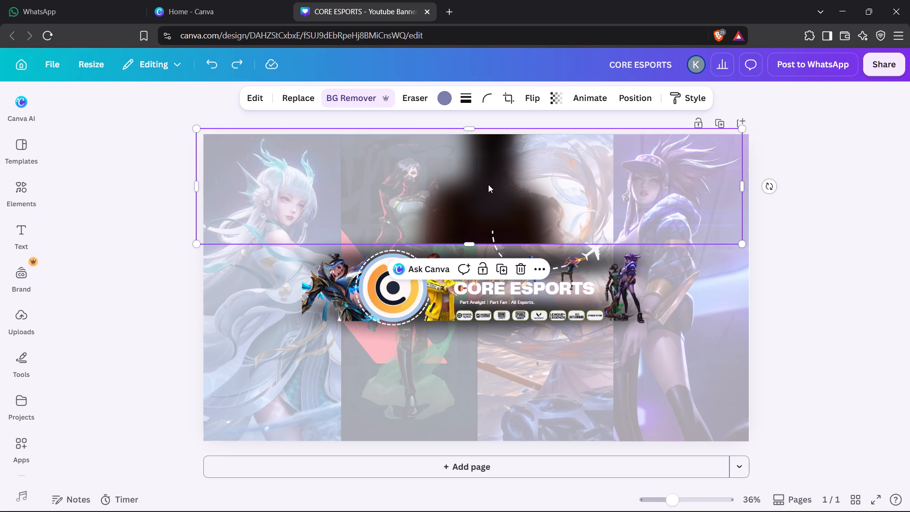
Create a new blank YouTube Banner design from the social media formats on the Canva home page.
{"action": "left_click", "coordinate": [251, 0]}
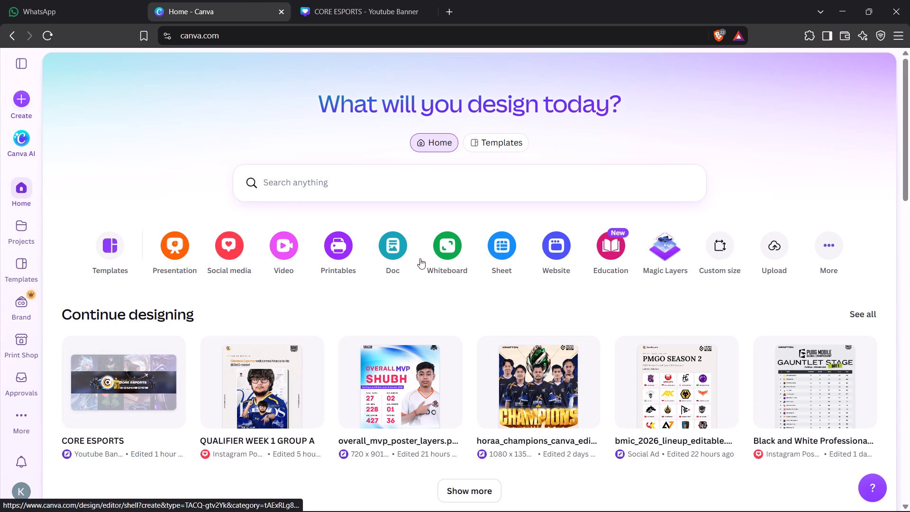
{"action": "left_click", "coordinate": [238, 247]}
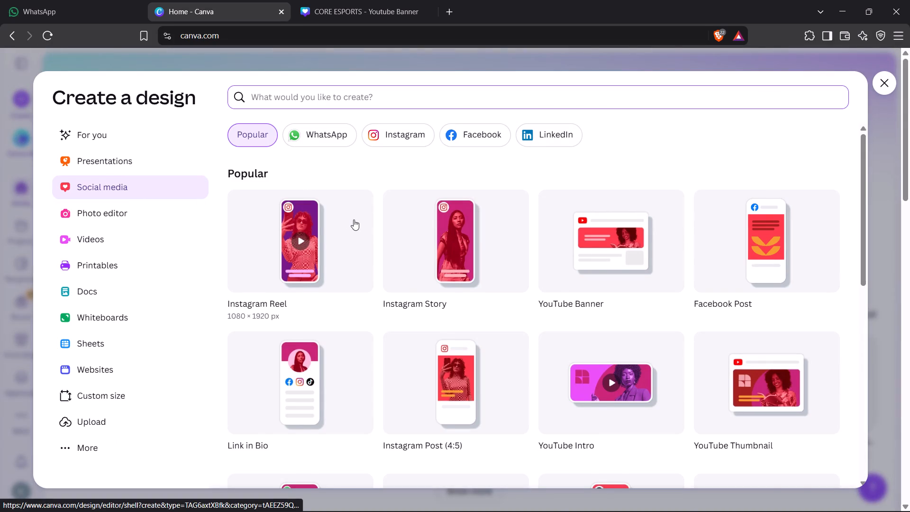
{"action": "scroll", "coordinate": [354, 219], "scroll_direction": "down", "scroll_amount": 1}
{"action": "left_click", "coordinate": [574, 182]}
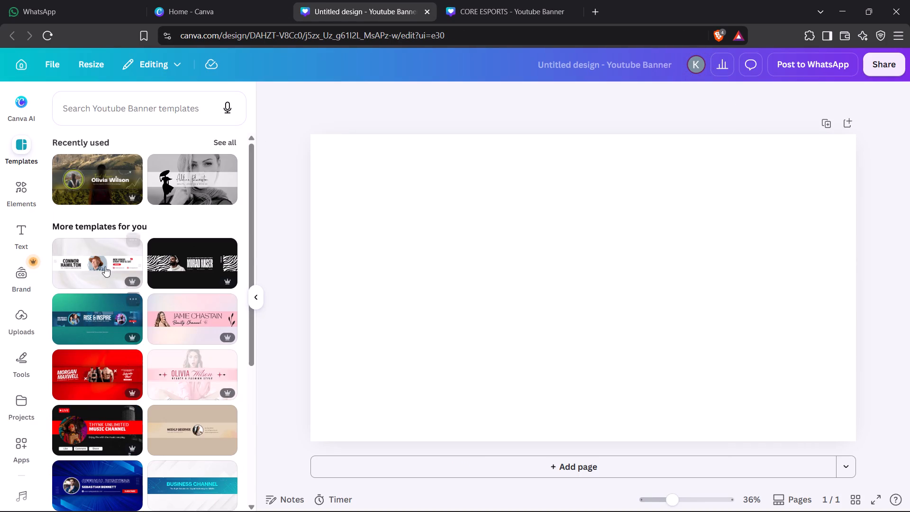
Apply the Red and White Clean Gardener YouTube Banner template, with the man in a brown hat, to the blank page.
{"action": "scroll", "coordinate": [96, 251], "scroll_direction": "down", "scroll_amount": 2}
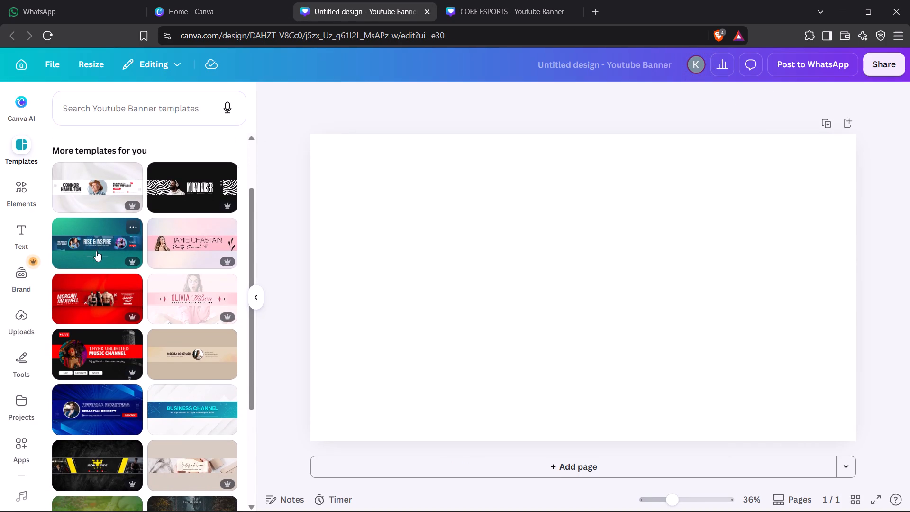
{"action": "left_click", "coordinate": [94, 178]}
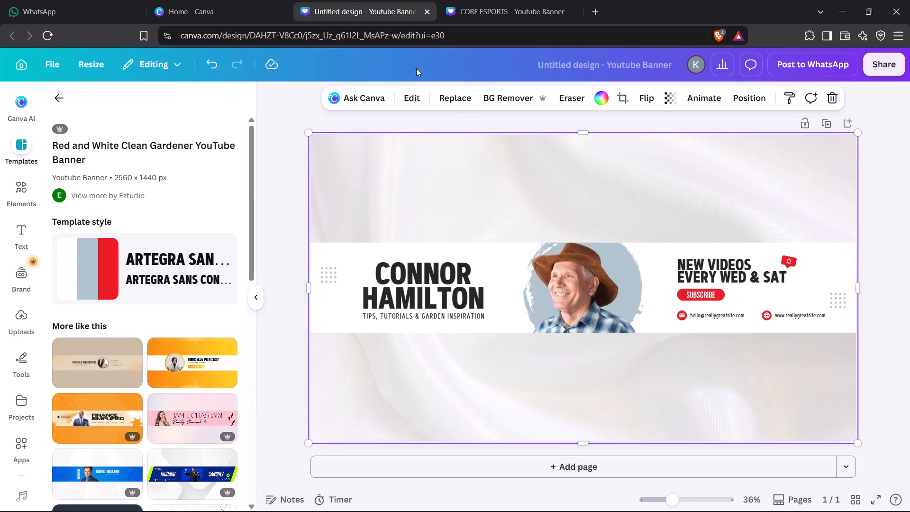
Copy the white horizontal band from the Red and White Clean Gardener banner and paste it into the CORE ESPORTS banner.
{"action": "left_click", "coordinate": [841, 260]}
{"action": "key", "text": "ctrl+c"}
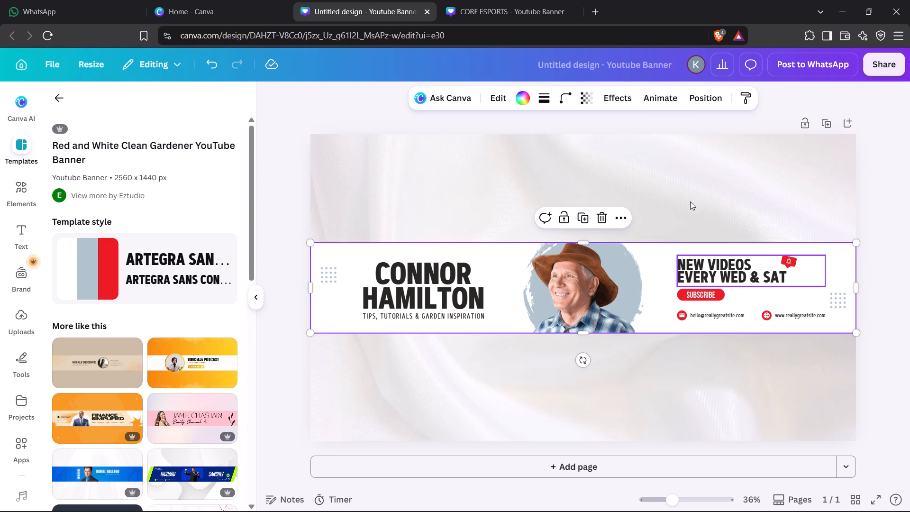
{"action": "left_click", "coordinate": [500, 0]}
{"action": "key", "text": "ctrl+v"}
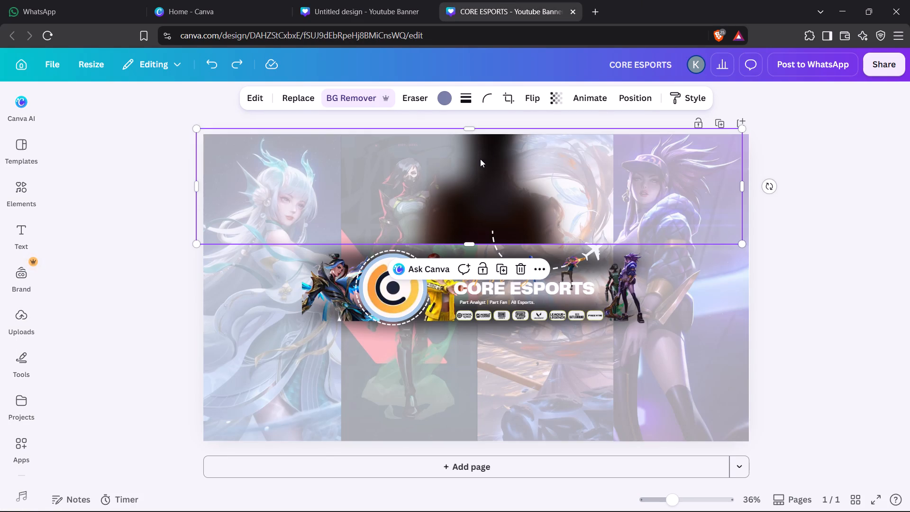
Delete the dark blurred silhouette cut-out from the upper part of the CORE ESPORTS banner.
{"action": "left_click", "coordinate": [640, 214]}
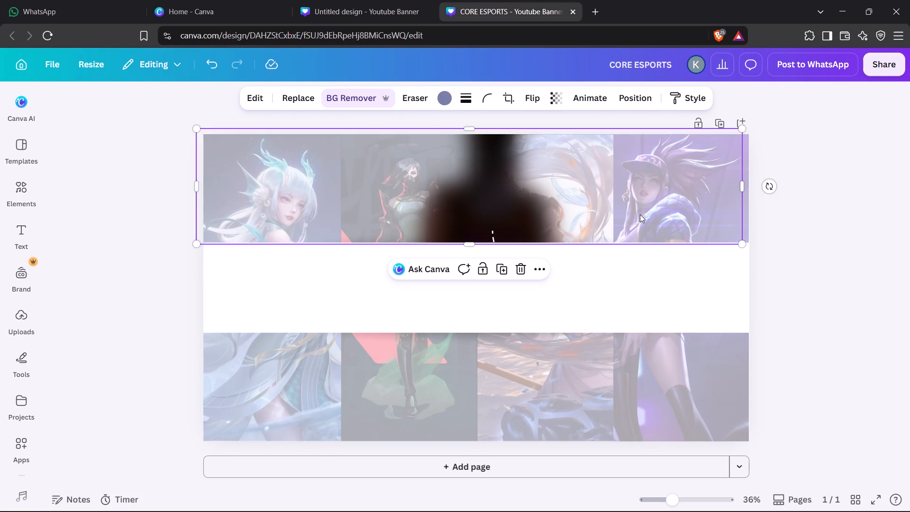
{"action": "key", "text": "Delete"}
Send the white band backward layer by layer to the very back of the CORE ESPORTS banner.
{"action": "left_click", "coordinate": [631, 279]}
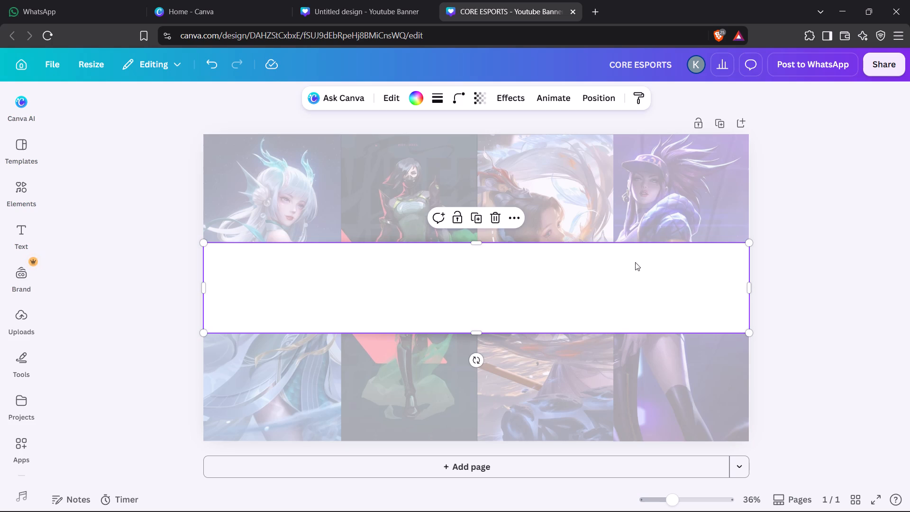
{"action": "left_click", "coordinate": [515, 216]}
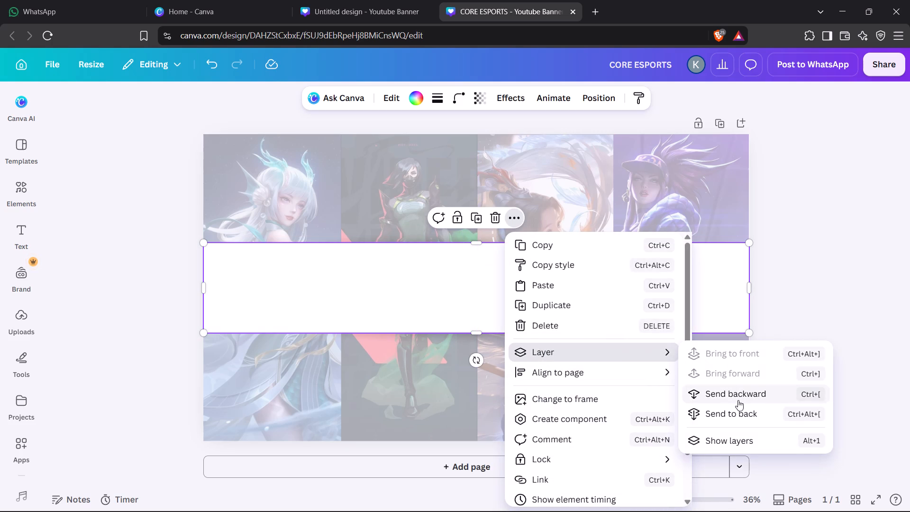
{"action": "left_click", "coordinate": [738, 399]}
{"action": "left_click", "coordinate": [738, 399]}
{"action": "triple_click", "coordinate": [738, 399]}
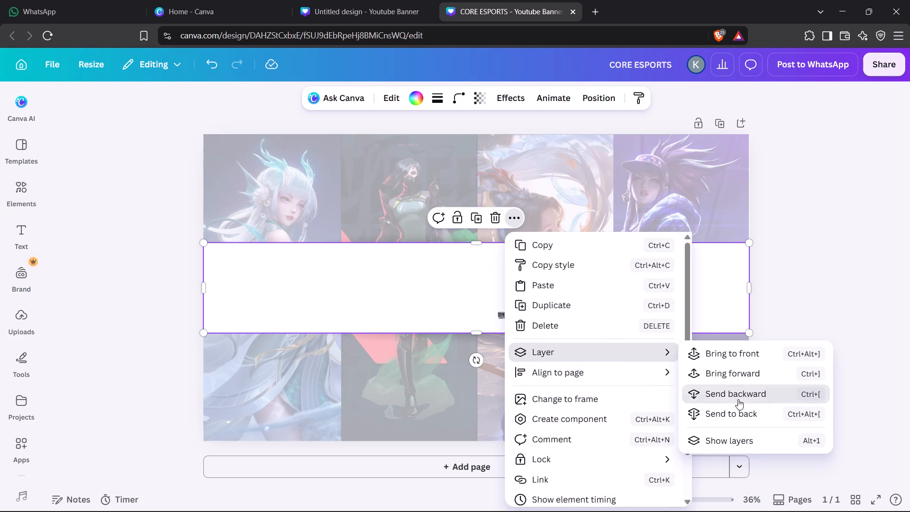
{"action": "triple_click", "coordinate": [738, 399]}
{"action": "triple_click", "coordinate": [738, 399]}
{"action": "triple_click", "coordinate": [738, 399]}
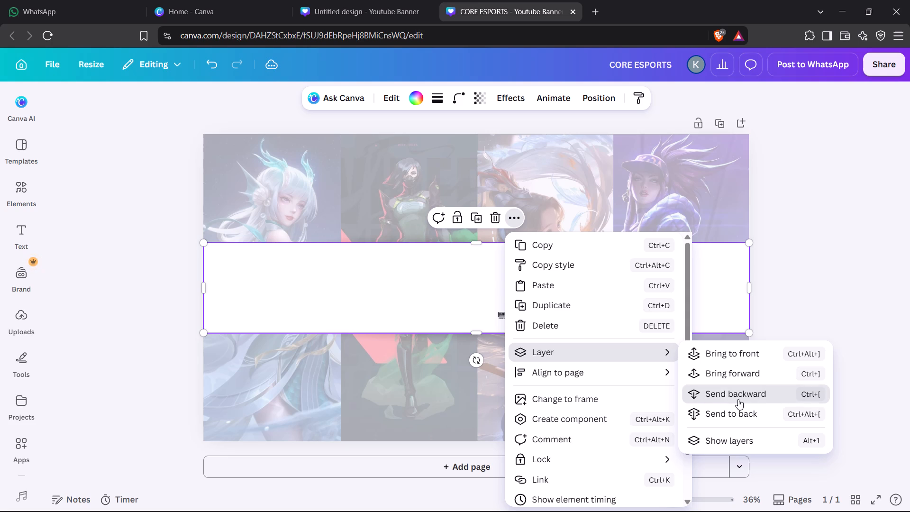
{"action": "triple_click", "coordinate": [738, 399]}
{"action": "triple_click", "coordinate": [738, 399]}
{"action": "triple_click", "coordinate": [738, 399]}
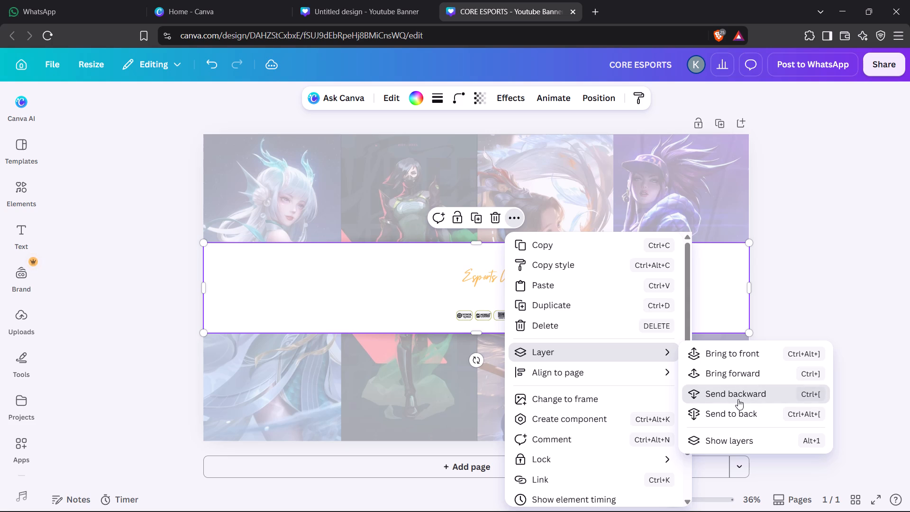
{"action": "triple_click", "coordinate": [738, 399]}
{"action": "triple_click", "coordinate": [738, 399]}
{"action": "triple_click", "coordinate": [738, 399]}
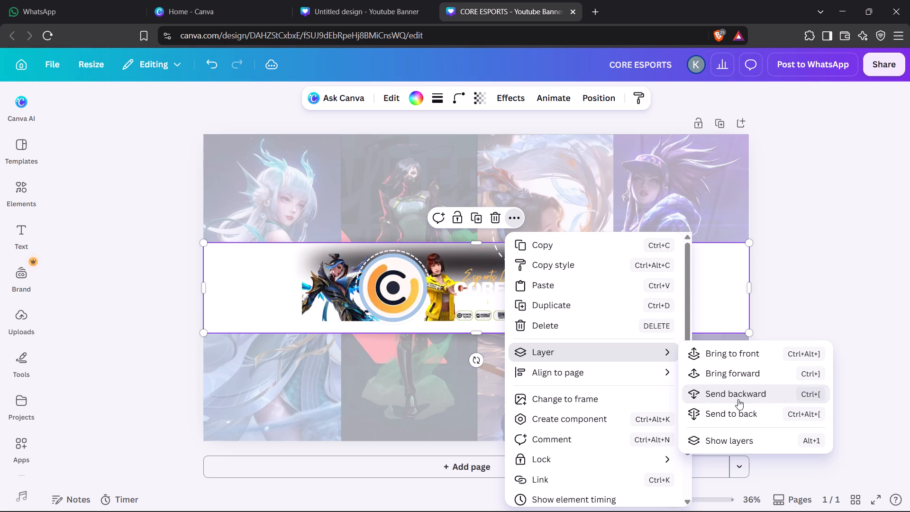
{"action": "triple_click", "coordinate": [738, 399]}
{"action": "triple_click", "coordinate": [738, 399]}
{"action": "left_click", "coordinate": [738, 399]}
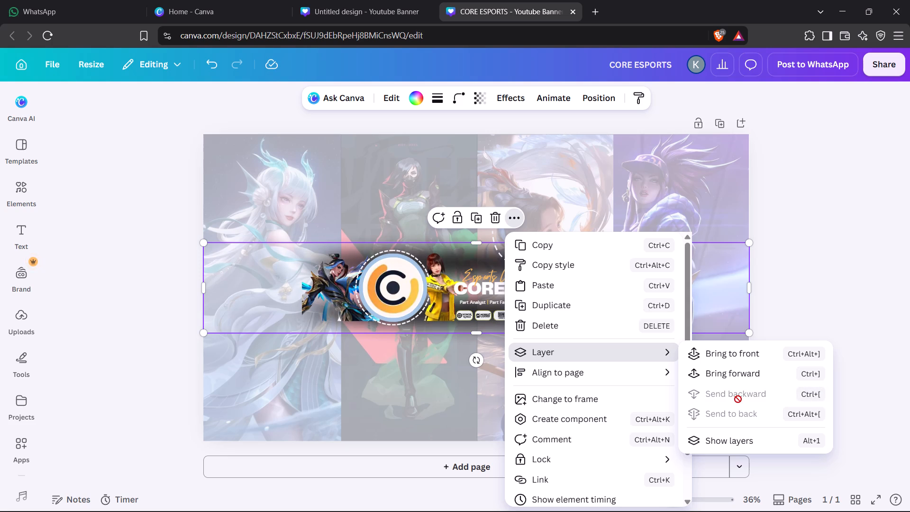
Bring the white band forward above the four background character images, keeping it behind the logo, text and foreground characters.
{"action": "left_click", "coordinate": [771, 377]}
{"action": "left_click", "coordinate": [771, 377]}
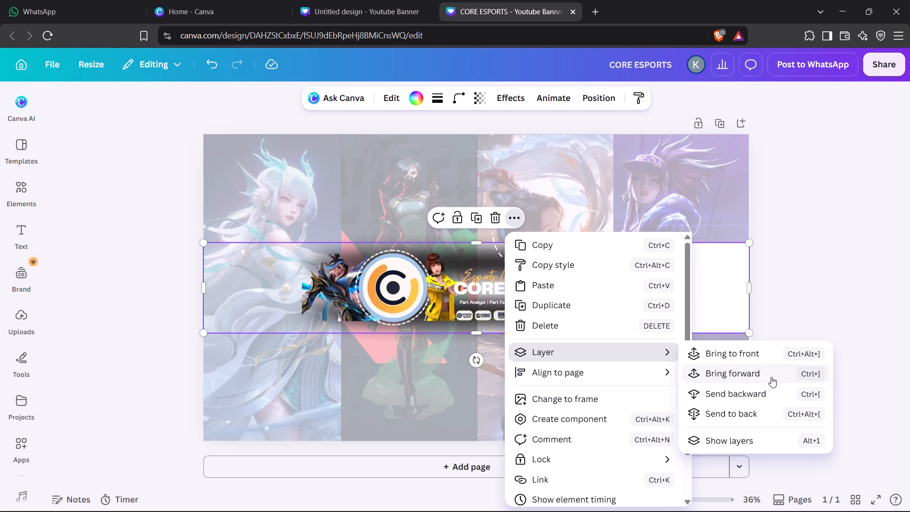
{"action": "left_click", "coordinate": [771, 377]}
{"action": "left_click", "coordinate": [771, 377]}
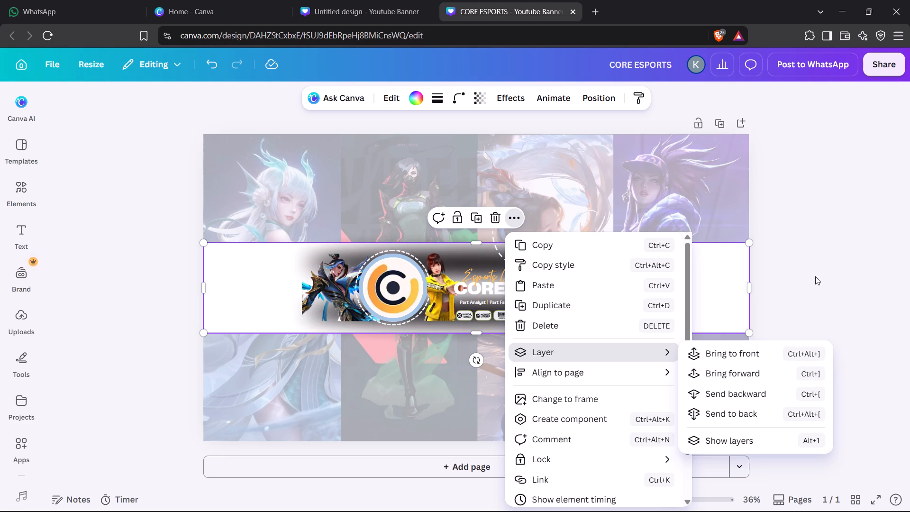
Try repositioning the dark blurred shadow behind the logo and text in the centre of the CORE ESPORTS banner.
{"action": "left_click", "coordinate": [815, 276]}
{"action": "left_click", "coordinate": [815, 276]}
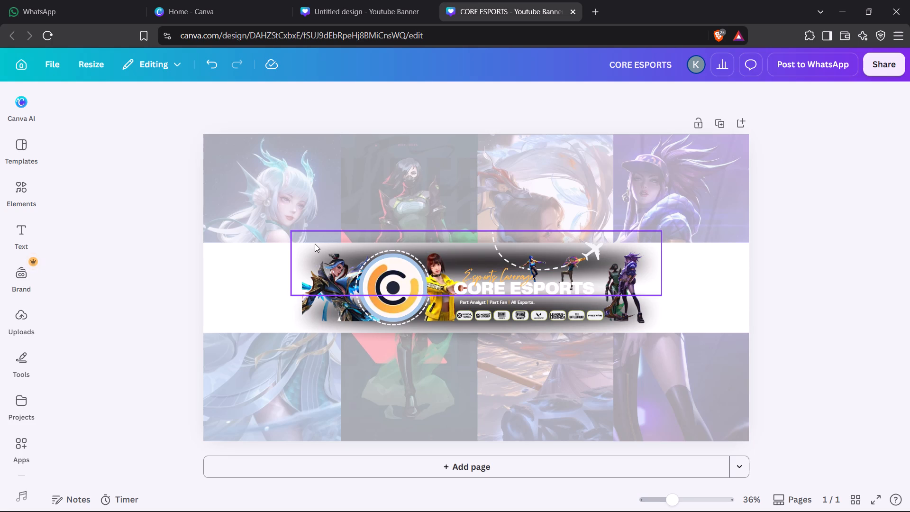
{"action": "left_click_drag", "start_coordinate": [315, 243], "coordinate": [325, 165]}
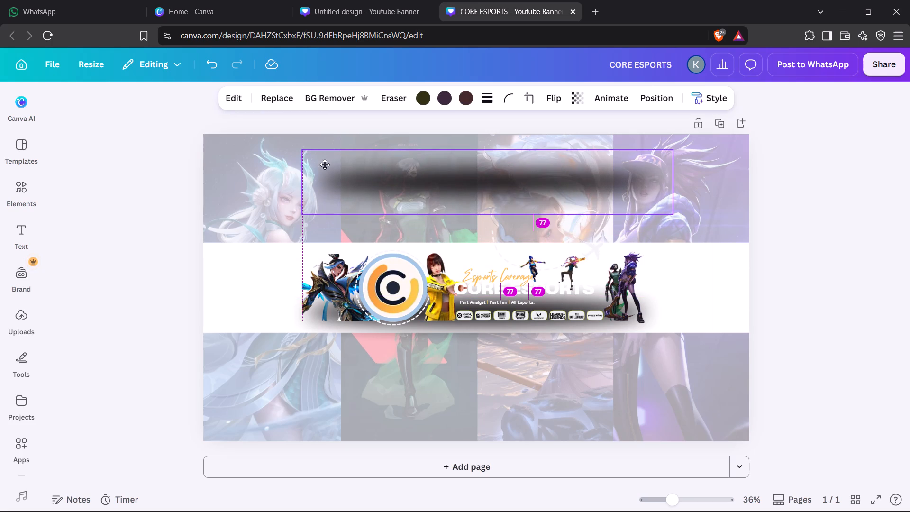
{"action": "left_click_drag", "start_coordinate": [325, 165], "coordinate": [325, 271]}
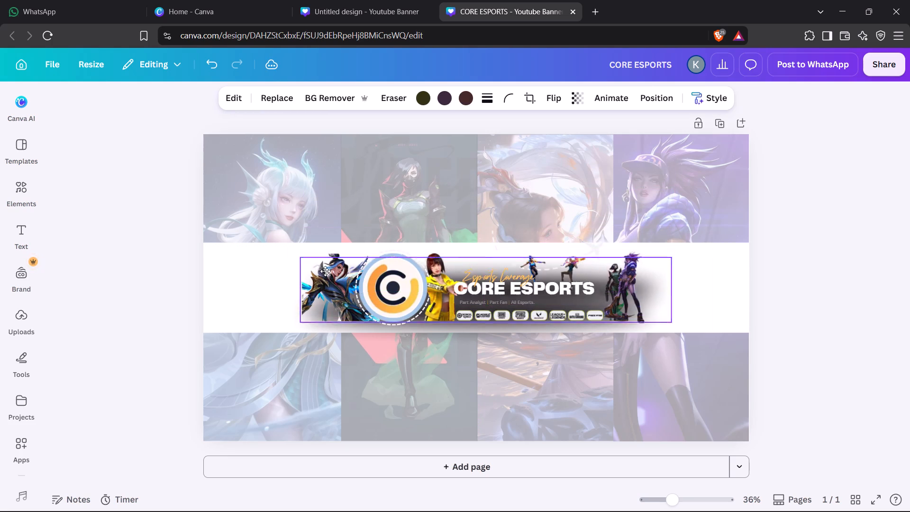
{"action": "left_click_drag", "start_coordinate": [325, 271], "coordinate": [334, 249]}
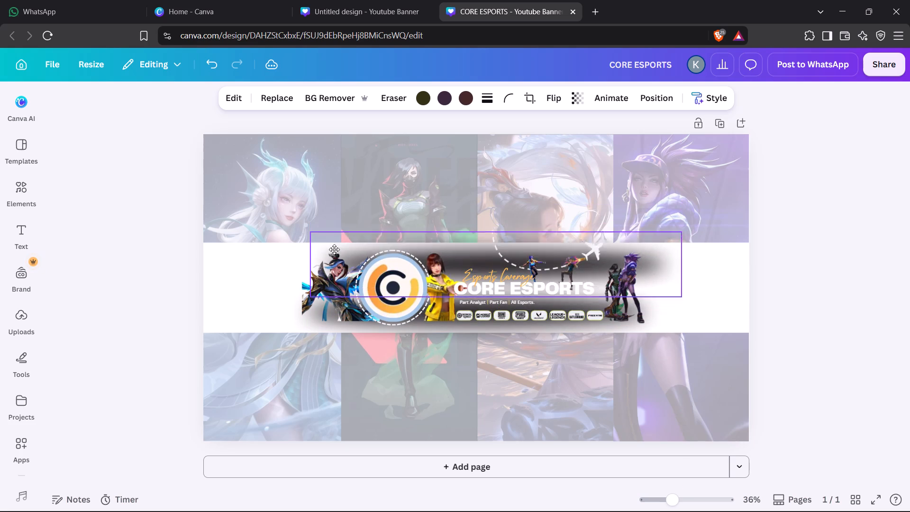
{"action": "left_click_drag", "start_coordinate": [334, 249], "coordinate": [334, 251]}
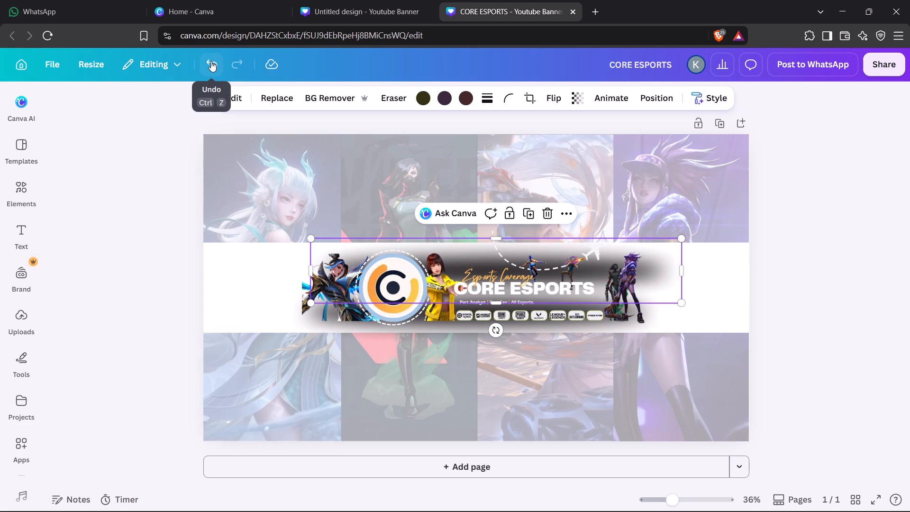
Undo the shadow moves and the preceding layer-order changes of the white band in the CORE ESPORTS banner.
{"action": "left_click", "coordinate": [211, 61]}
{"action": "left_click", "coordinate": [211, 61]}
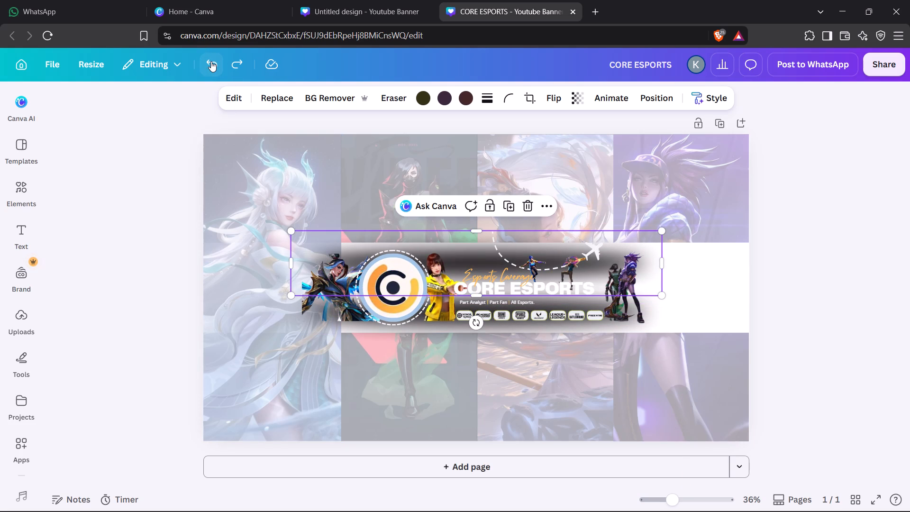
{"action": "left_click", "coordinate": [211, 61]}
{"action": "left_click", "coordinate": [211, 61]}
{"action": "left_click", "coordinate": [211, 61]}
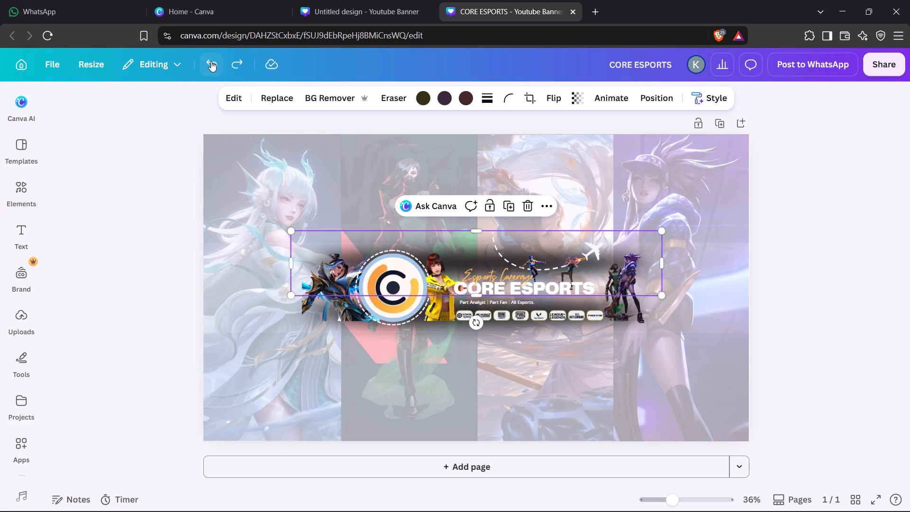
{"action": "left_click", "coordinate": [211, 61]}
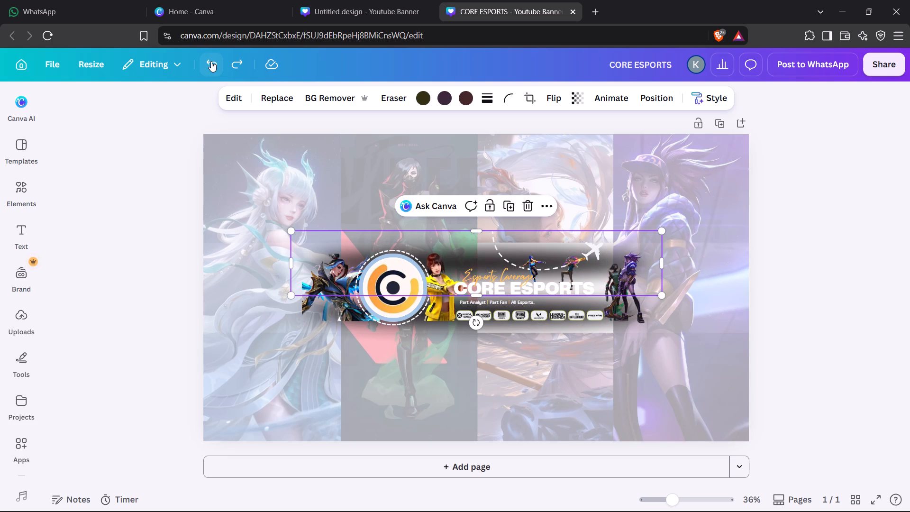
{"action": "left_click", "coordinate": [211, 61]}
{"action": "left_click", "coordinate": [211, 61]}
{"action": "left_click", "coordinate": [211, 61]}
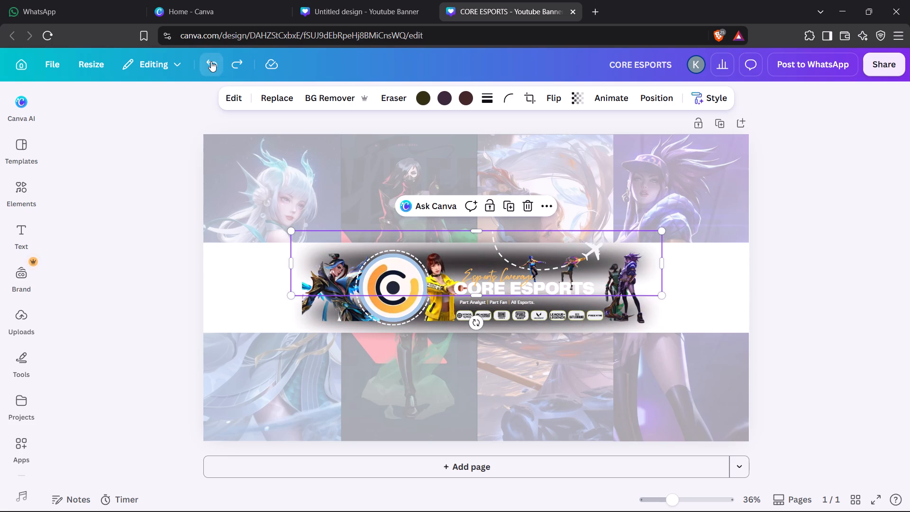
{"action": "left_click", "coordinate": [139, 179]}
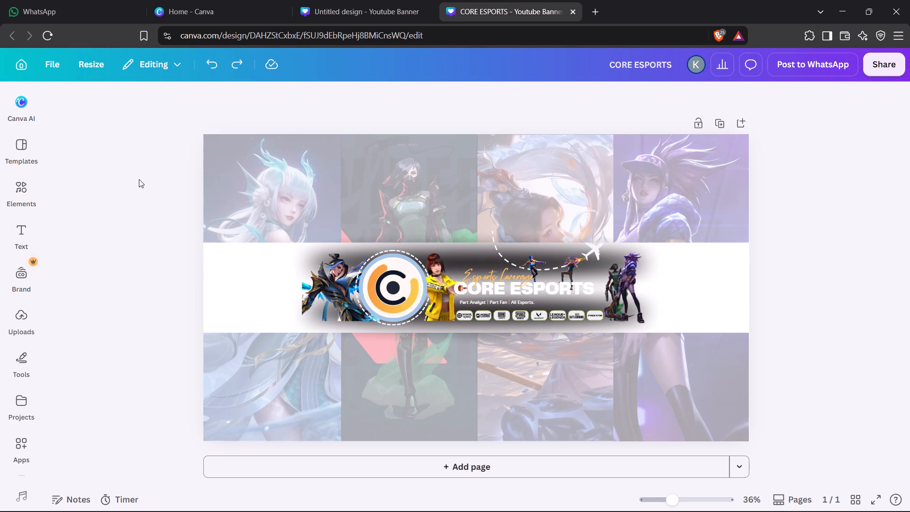
Switch to the untitled YouTube banner design and apply the Orange and White Modern Finance Youtube Banner template.
{"action": "left_click", "coordinate": [78, 268]}
{"action": "key", "text": "alt+Tab"}
{"action": "left_click", "coordinate": [418, 0]}
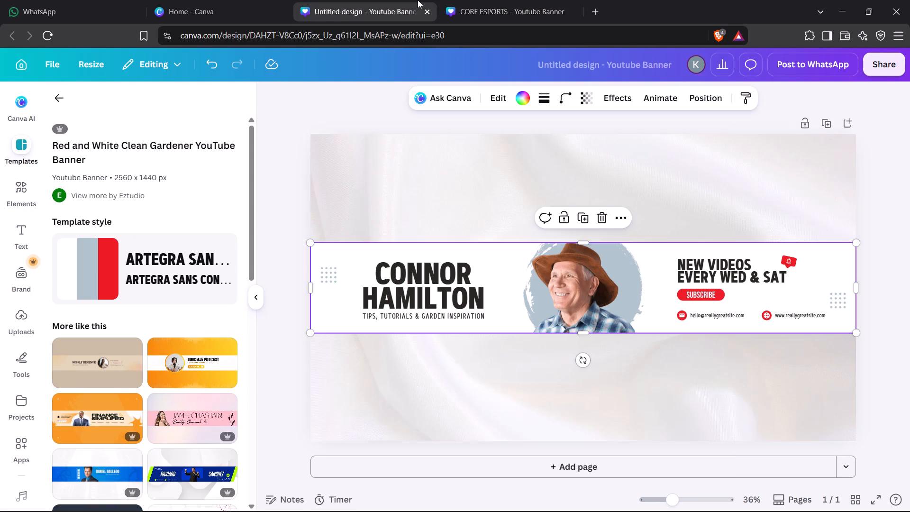
{"action": "scroll", "coordinate": [136, 281], "scroll_direction": "down", "scroll_amount": 2}
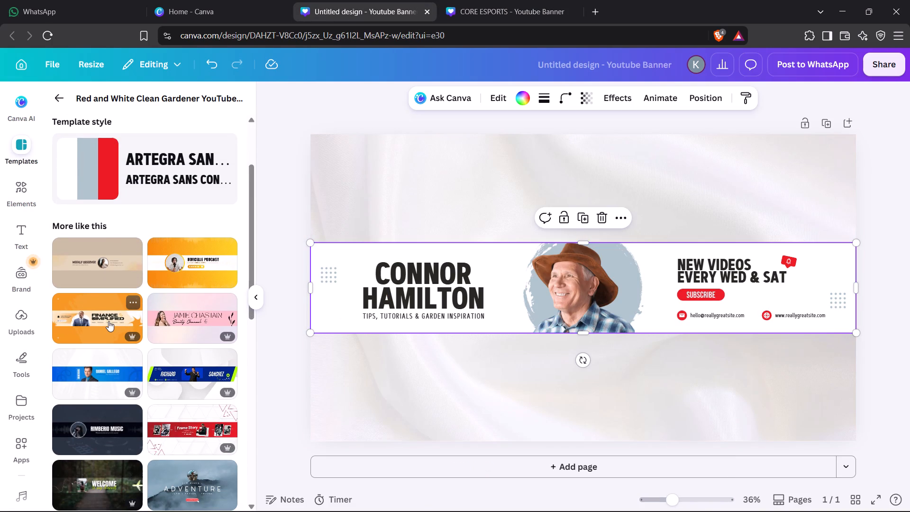
{"action": "scroll", "coordinate": [109, 321], "scroll_direction": "down", "scroll_amount": 1}
{"action": "left_click", "coordinate": [109, 304]}
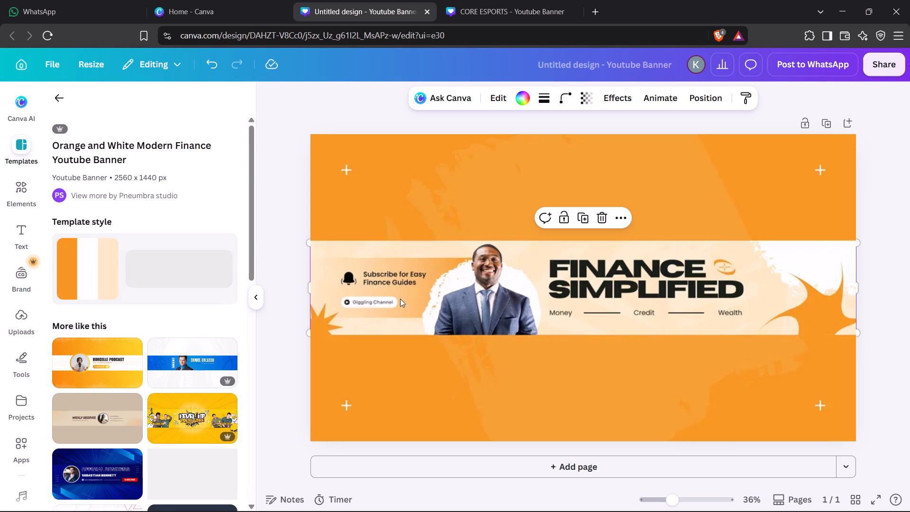
{"action": "left_click", "coordinate": [754, 323]}
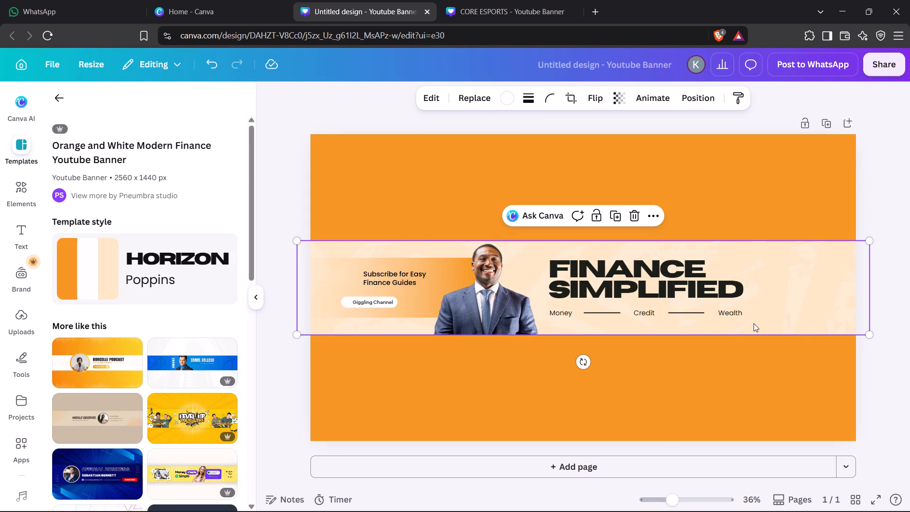
{"action": "left_click", "coordinate": [287, 165]}
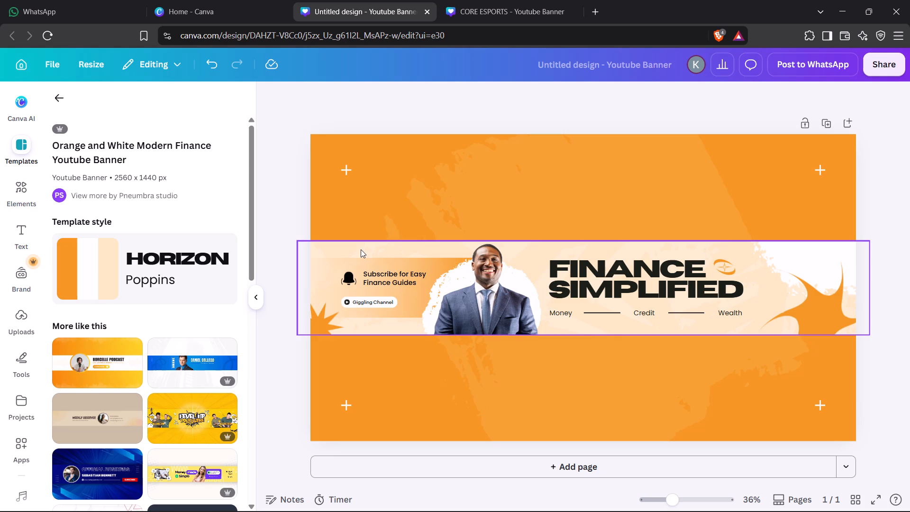
Delete the suited man's portrait and the white brush shape behind him from the finance banner.
{"action": "left_click", "coordinate": [471, 315]}
{"action": "key", "text": "Delete"}
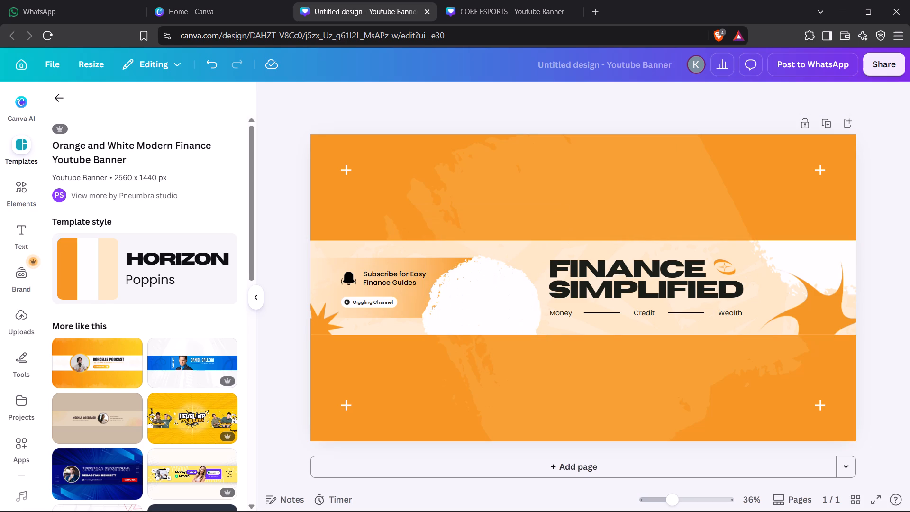
{"action": "left_click", "coordinate": [470, 291]}
{"action": "key", "text": "Delete"}
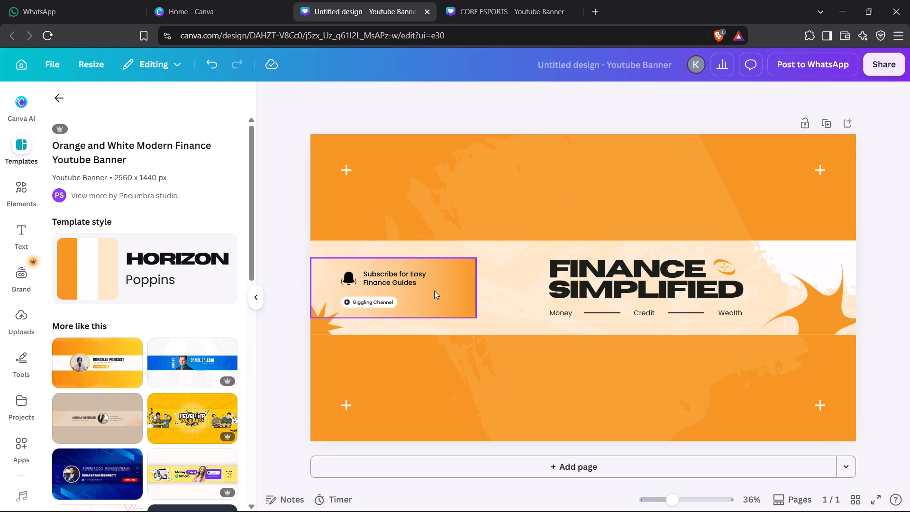
Delete the "Subscribe for Easy Finance Guides" text, the bell and the "Giggling Channel" label with its play icon, keeping the orange gradient box.
{"action": "left_click", "coordinate": [457, 293]}
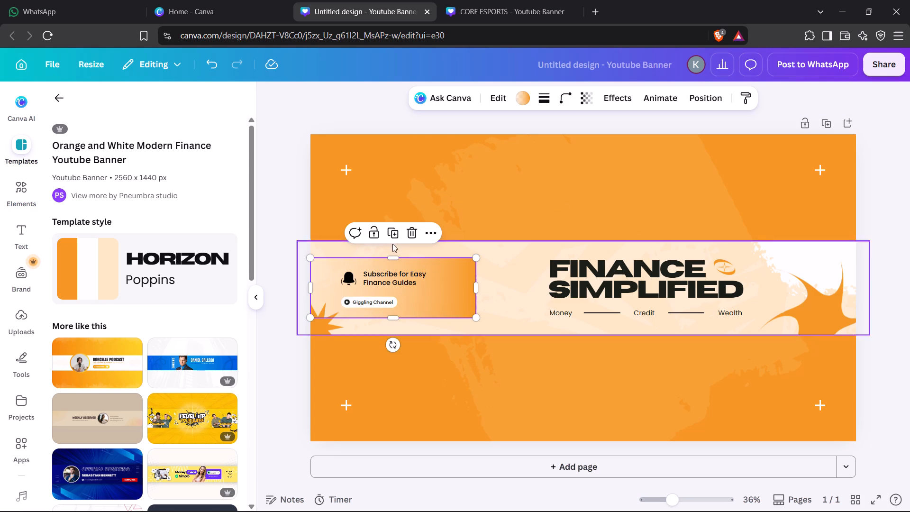
{"action": "left_click", "coordinate": [408, 270]}
{"action": "key", "text": "Delete"}
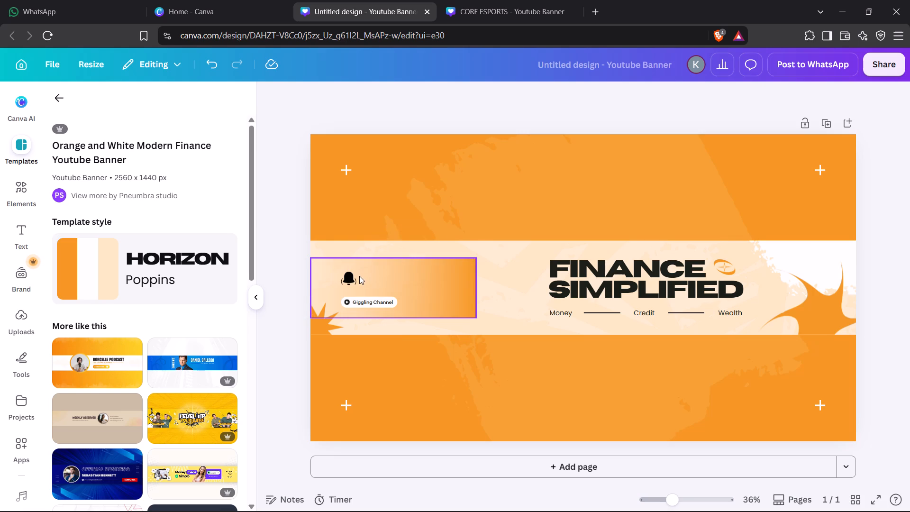
{"action": "left_click", "coordinate": [344, 280]}
{"action": "key", "text": "Delete"}
{"action": "left_click", "coordinate": [364, 302]}
{"action": "key", "text": "Delete"}
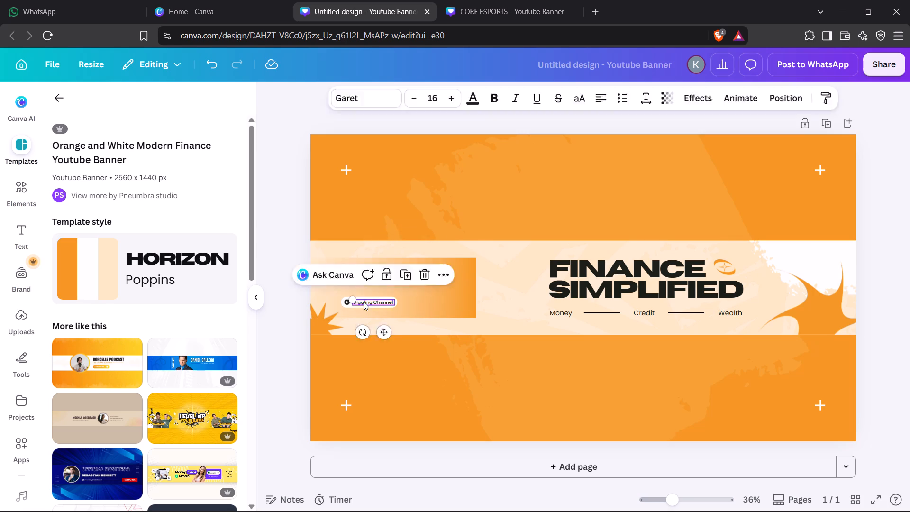
{"action": "left_click", "coordinate": [364, 302]}
{"action": "key", "text": "Delete"}
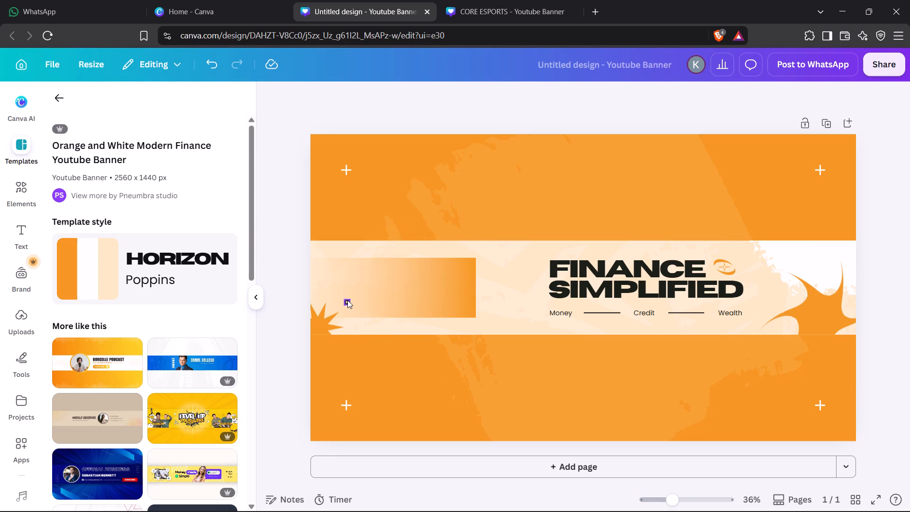
{"action": "left_click", "coordinate": [347, 300]}
{"action": "key", "text": "Delete"}
Delete the FINANCE SIMPLIFIED heading, the Money, Credit and Wealth row with its connecting lines, and the band's faint pattern.
{"action": "left_click", "coordinate": [590, 296]}
{"action": "key", "text": "Delete"}
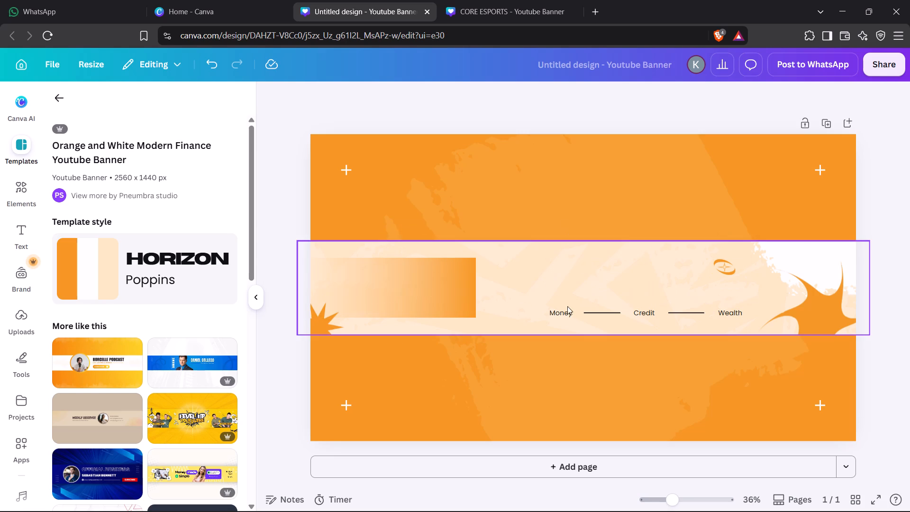
{"action": "left_click", "coordinate": [558, 314]}
{"action": "key", "text": "Delete"}
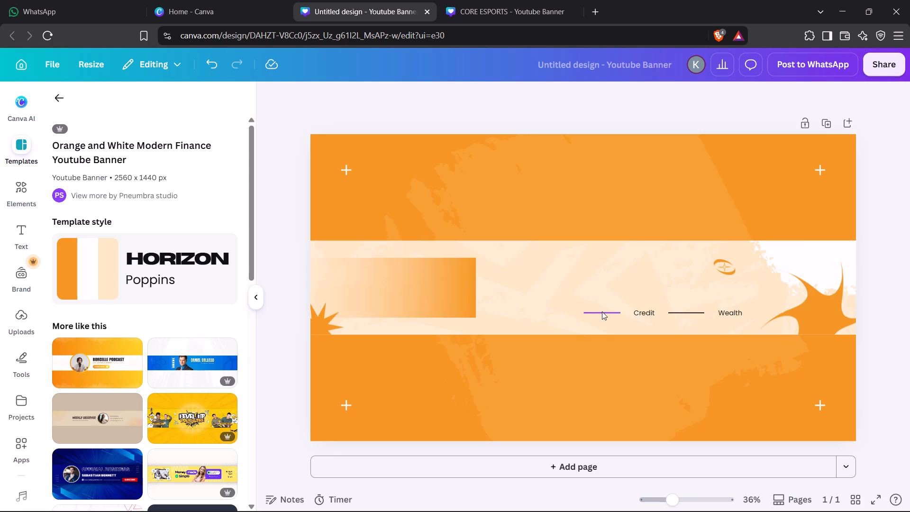
{"action": "left_click", "coordinate": [602, 311]}
{"action": "key", "text": "Delete"}
{"action": "left_click", "coordinate": [655, 308]}
{"action": "key", "text": "Delete"}
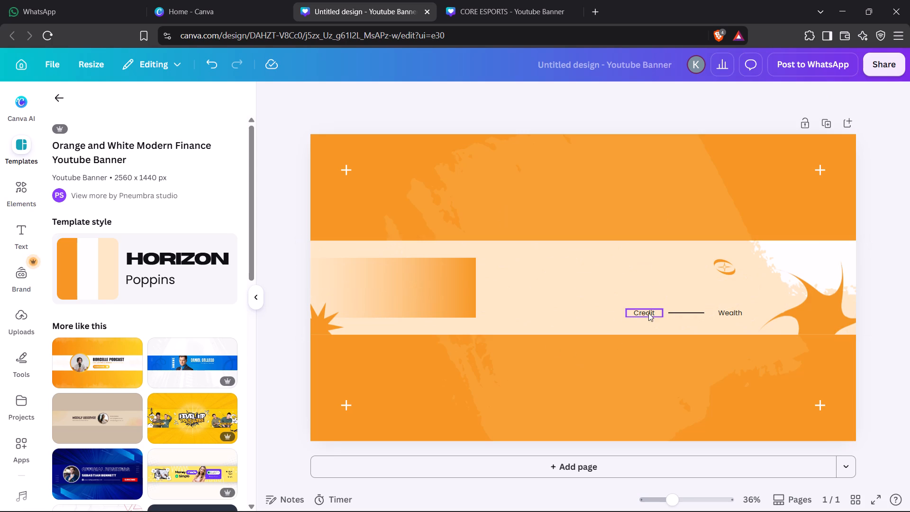
{"action": "left_click", "coordinate": [646, 315]}
{"action": "key", "text": "Delete"}
{"action": "left_click", "coordinate": [675, 311]}
{"action": "key", "text": "Delete"}
{"action": "left_click", "coordinate": [723, 314]}
{"action": "key", "text": "Delete"}
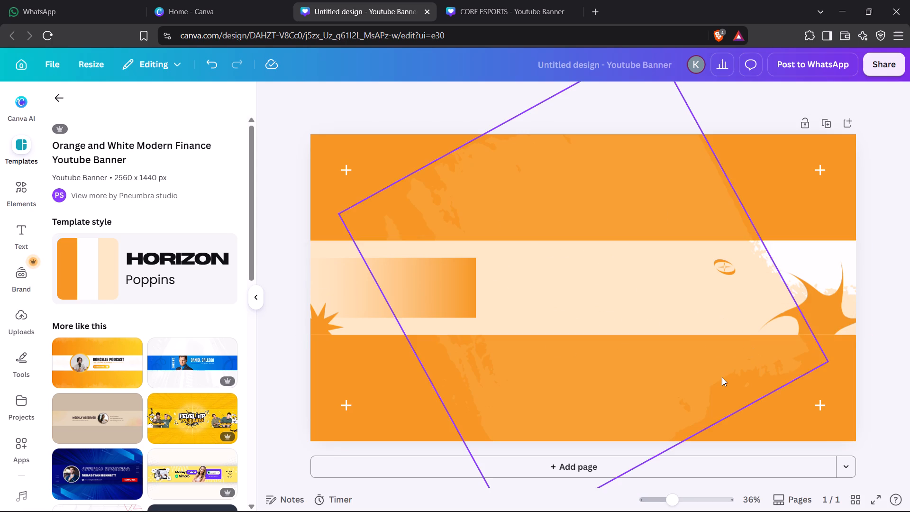
Delete the orange background above and below the peach band in the finance banner.
{"action": "left_click", "coordinate": [812, 426]}
{"action": "key", "text": "Delete"}
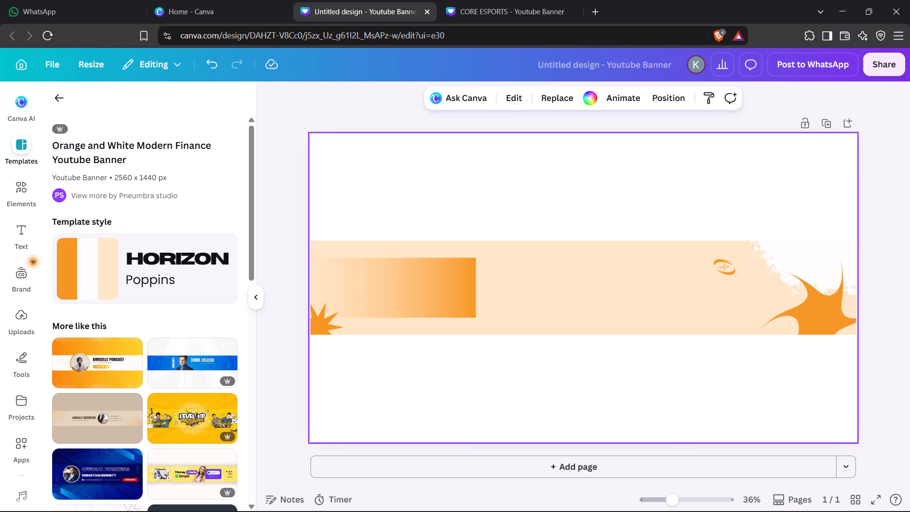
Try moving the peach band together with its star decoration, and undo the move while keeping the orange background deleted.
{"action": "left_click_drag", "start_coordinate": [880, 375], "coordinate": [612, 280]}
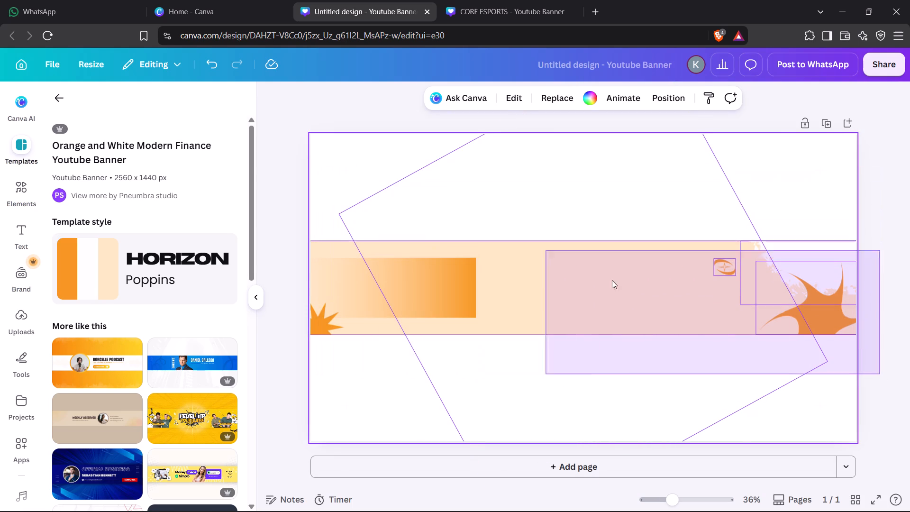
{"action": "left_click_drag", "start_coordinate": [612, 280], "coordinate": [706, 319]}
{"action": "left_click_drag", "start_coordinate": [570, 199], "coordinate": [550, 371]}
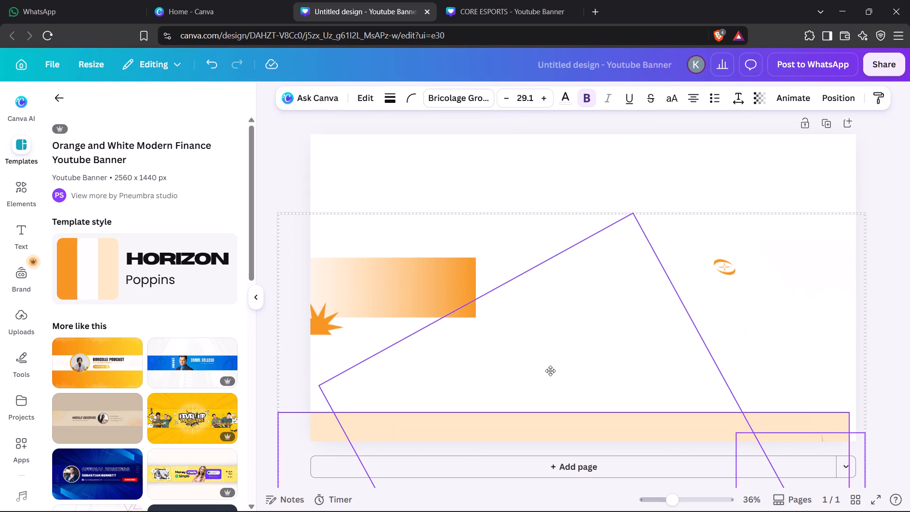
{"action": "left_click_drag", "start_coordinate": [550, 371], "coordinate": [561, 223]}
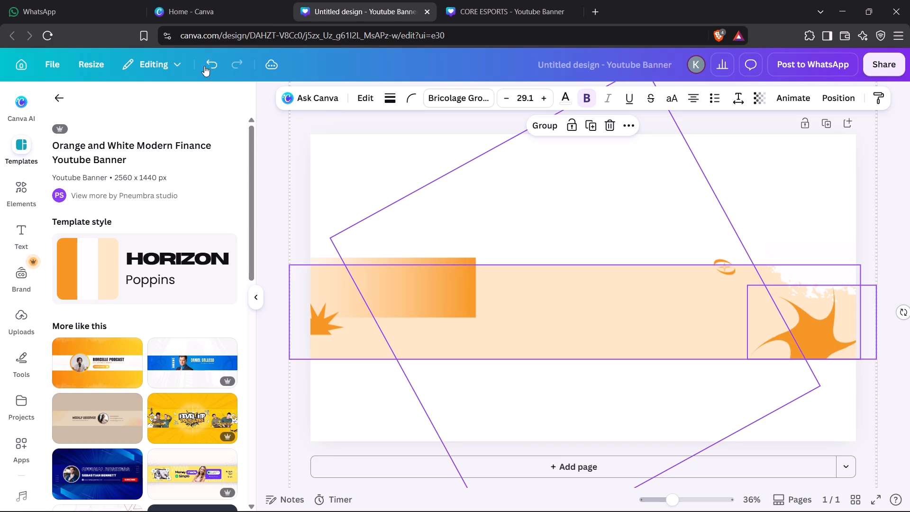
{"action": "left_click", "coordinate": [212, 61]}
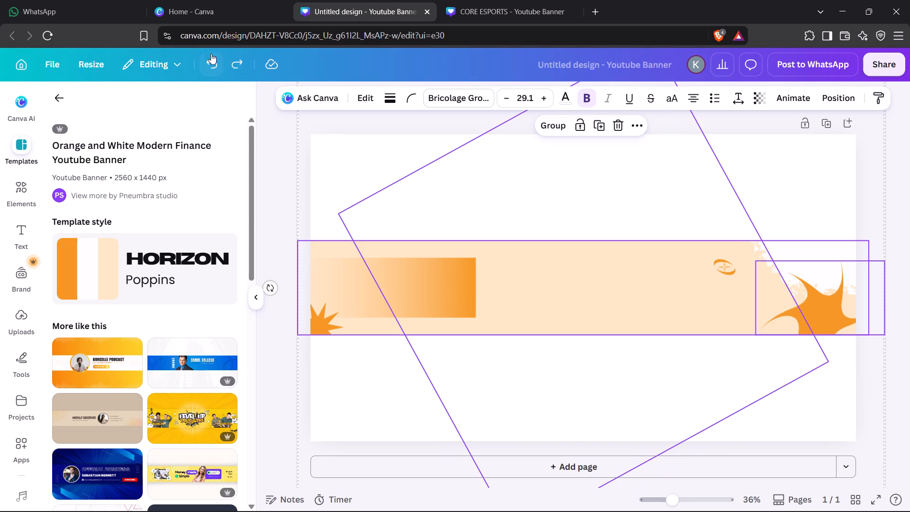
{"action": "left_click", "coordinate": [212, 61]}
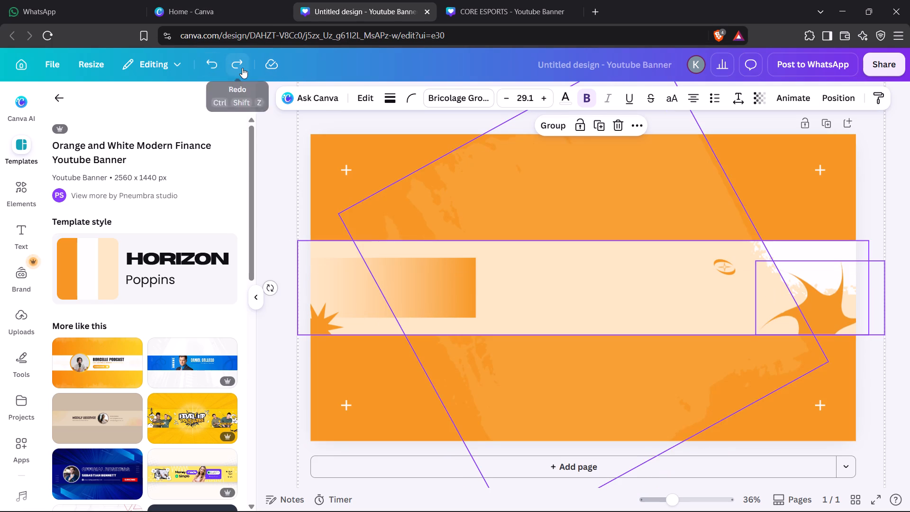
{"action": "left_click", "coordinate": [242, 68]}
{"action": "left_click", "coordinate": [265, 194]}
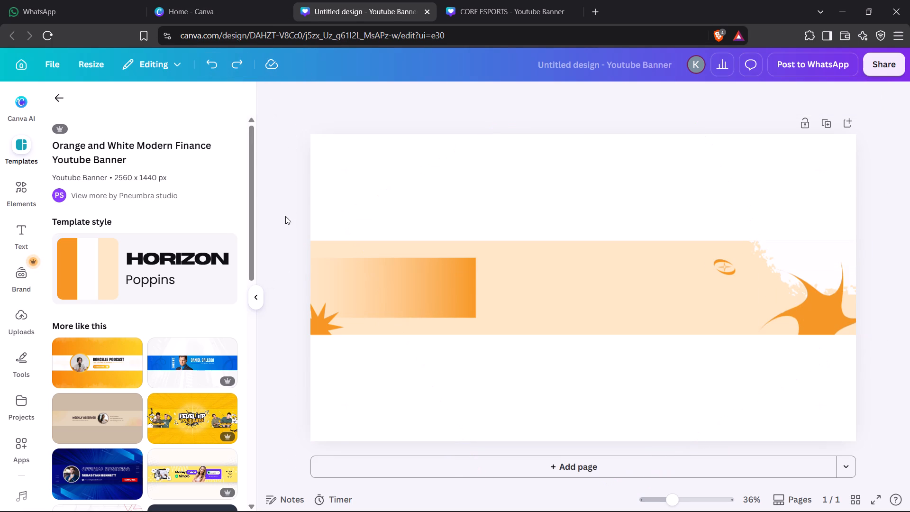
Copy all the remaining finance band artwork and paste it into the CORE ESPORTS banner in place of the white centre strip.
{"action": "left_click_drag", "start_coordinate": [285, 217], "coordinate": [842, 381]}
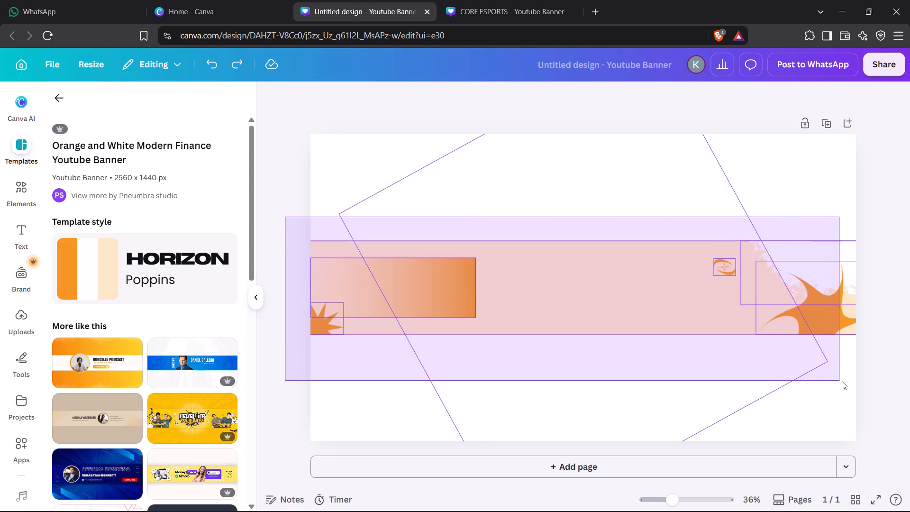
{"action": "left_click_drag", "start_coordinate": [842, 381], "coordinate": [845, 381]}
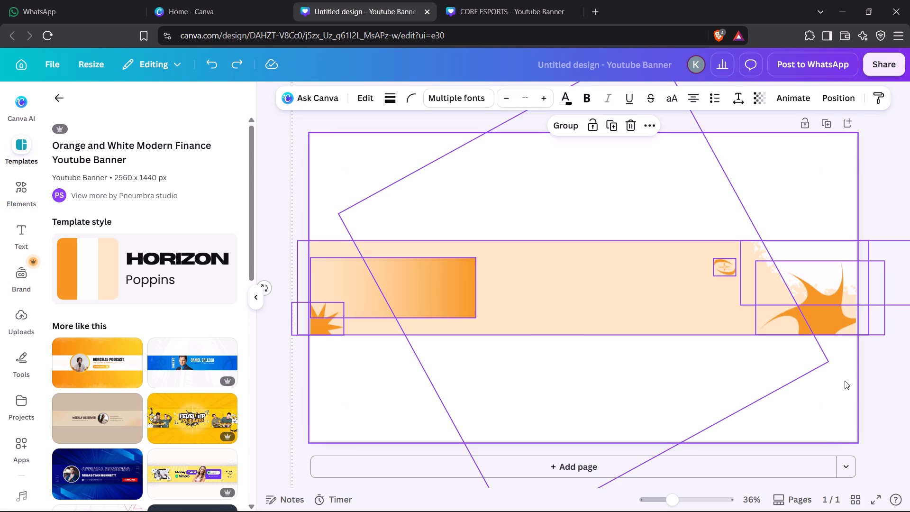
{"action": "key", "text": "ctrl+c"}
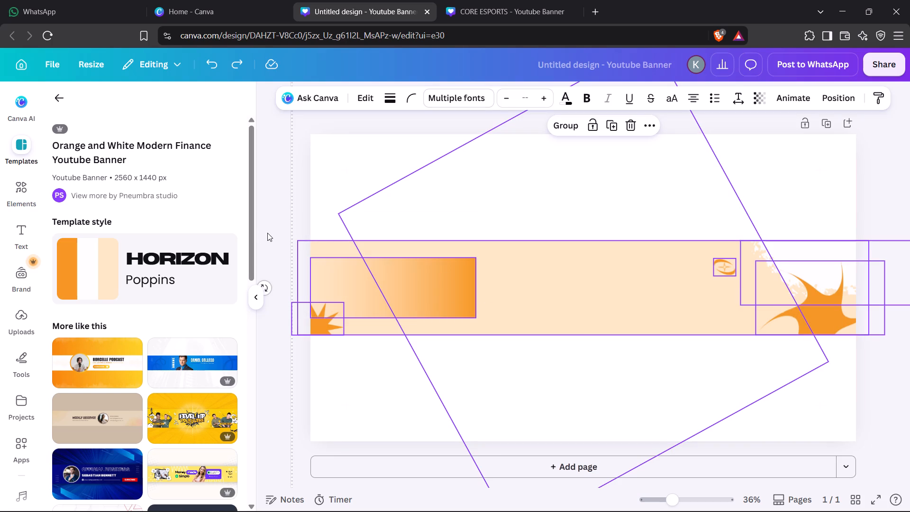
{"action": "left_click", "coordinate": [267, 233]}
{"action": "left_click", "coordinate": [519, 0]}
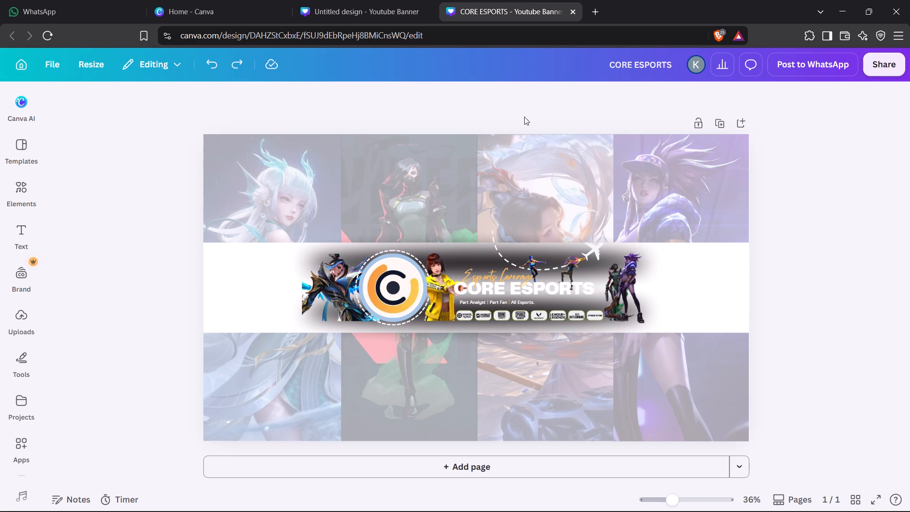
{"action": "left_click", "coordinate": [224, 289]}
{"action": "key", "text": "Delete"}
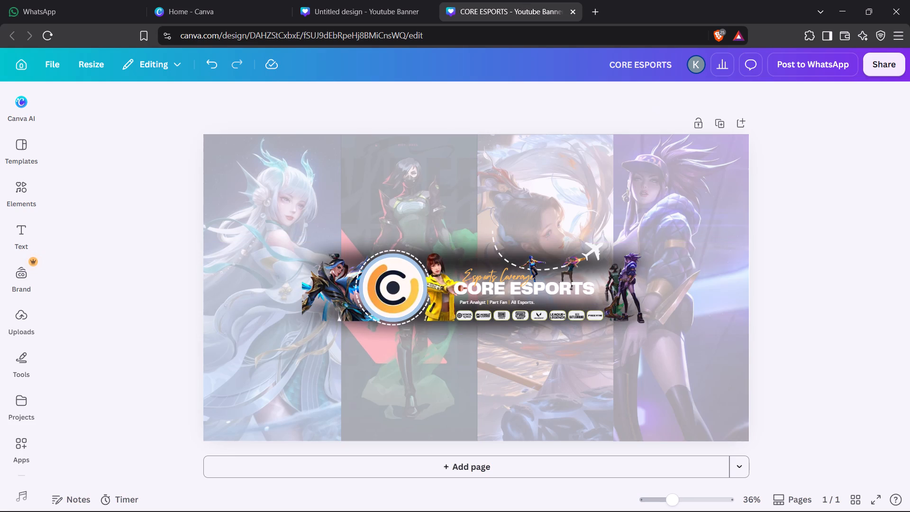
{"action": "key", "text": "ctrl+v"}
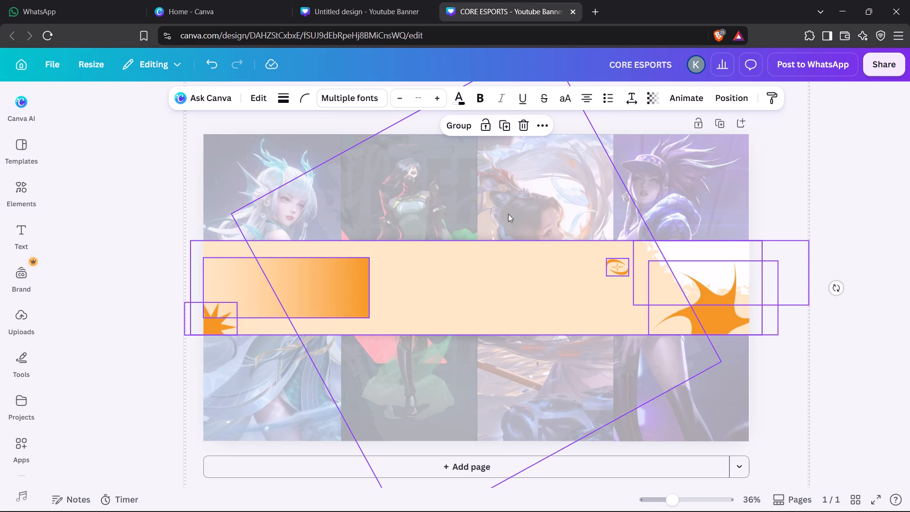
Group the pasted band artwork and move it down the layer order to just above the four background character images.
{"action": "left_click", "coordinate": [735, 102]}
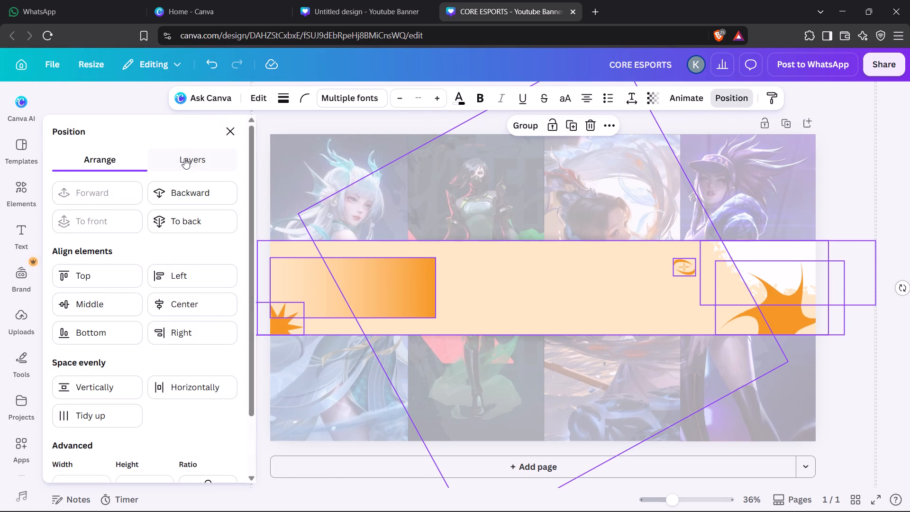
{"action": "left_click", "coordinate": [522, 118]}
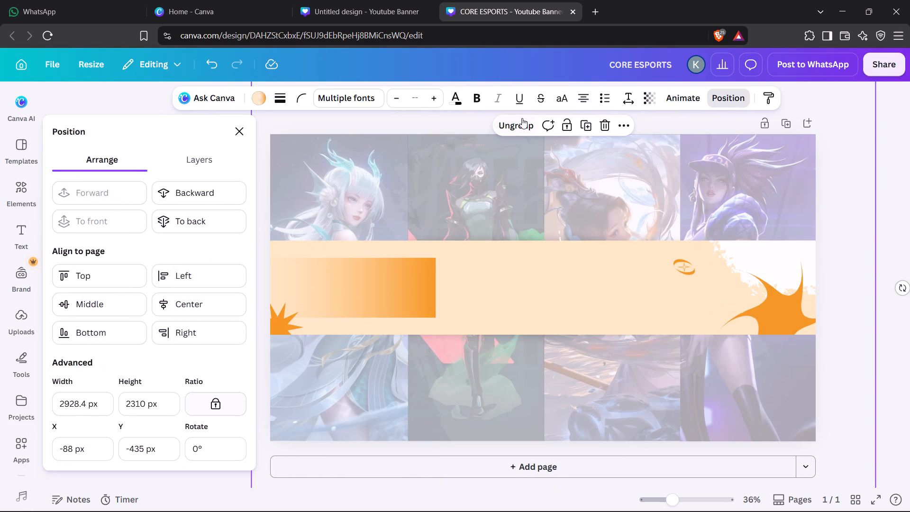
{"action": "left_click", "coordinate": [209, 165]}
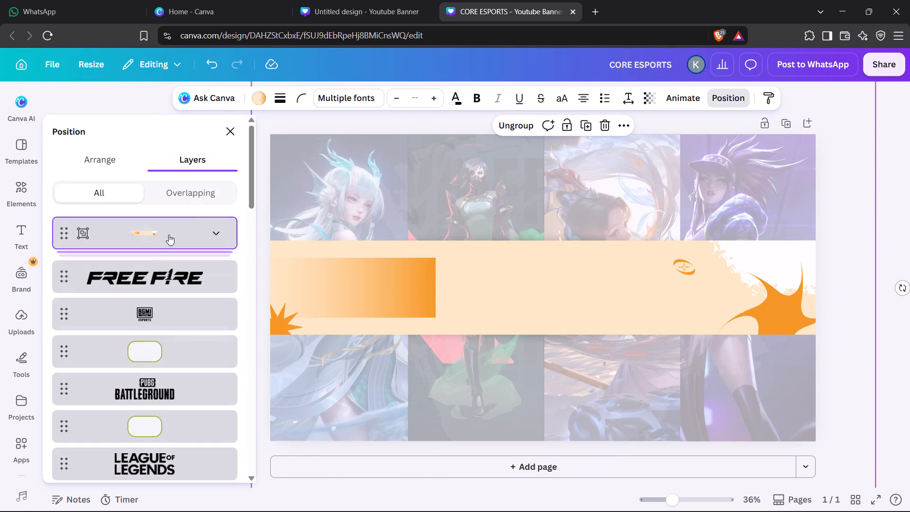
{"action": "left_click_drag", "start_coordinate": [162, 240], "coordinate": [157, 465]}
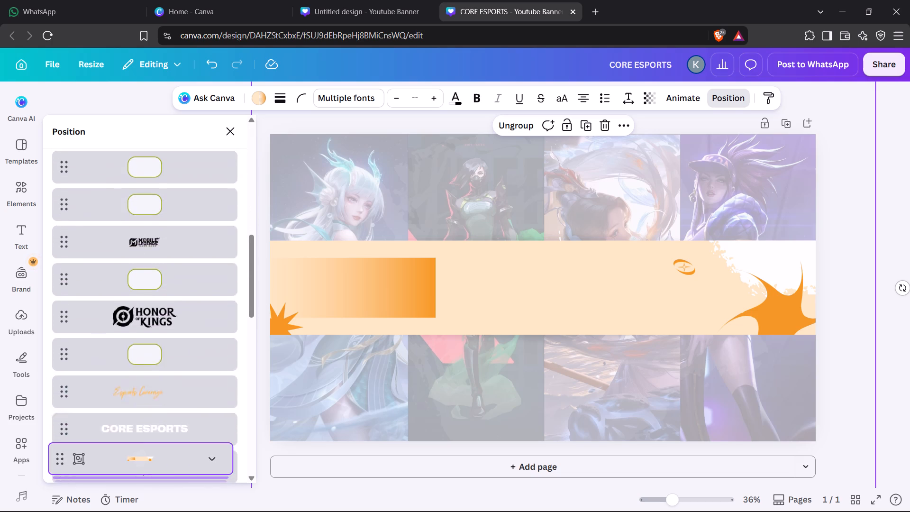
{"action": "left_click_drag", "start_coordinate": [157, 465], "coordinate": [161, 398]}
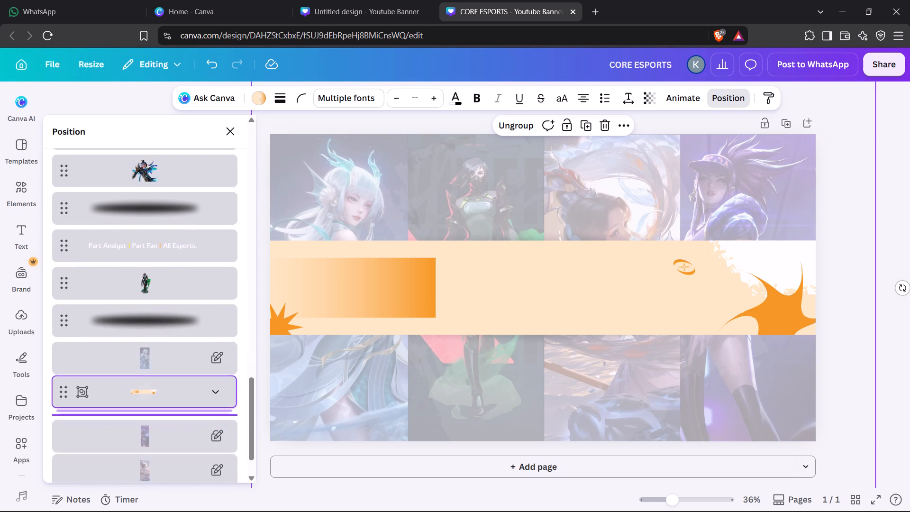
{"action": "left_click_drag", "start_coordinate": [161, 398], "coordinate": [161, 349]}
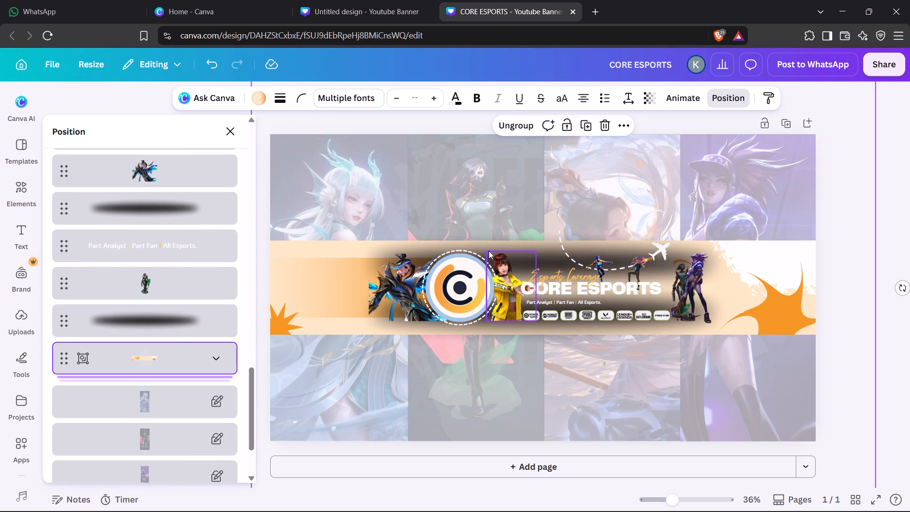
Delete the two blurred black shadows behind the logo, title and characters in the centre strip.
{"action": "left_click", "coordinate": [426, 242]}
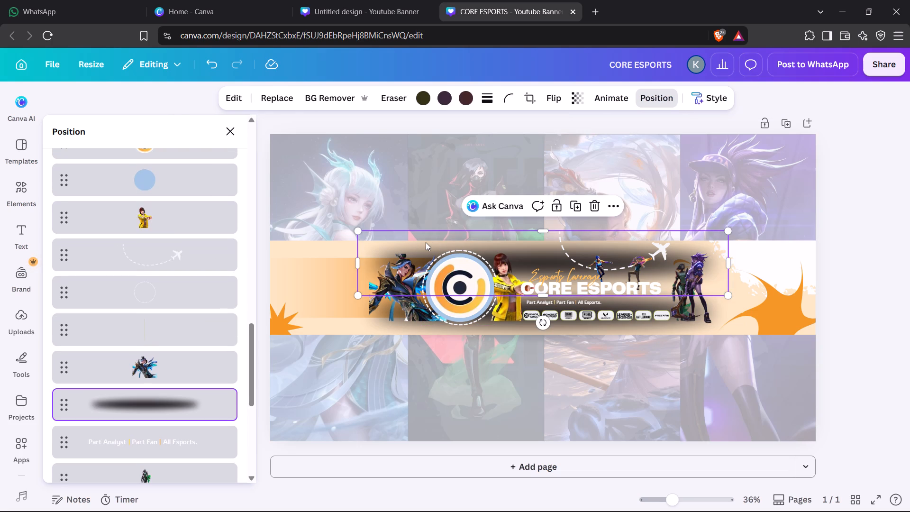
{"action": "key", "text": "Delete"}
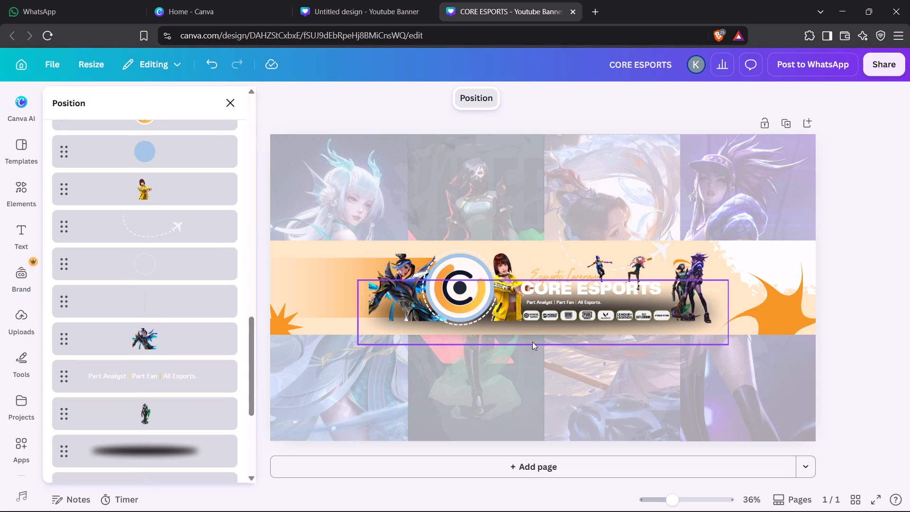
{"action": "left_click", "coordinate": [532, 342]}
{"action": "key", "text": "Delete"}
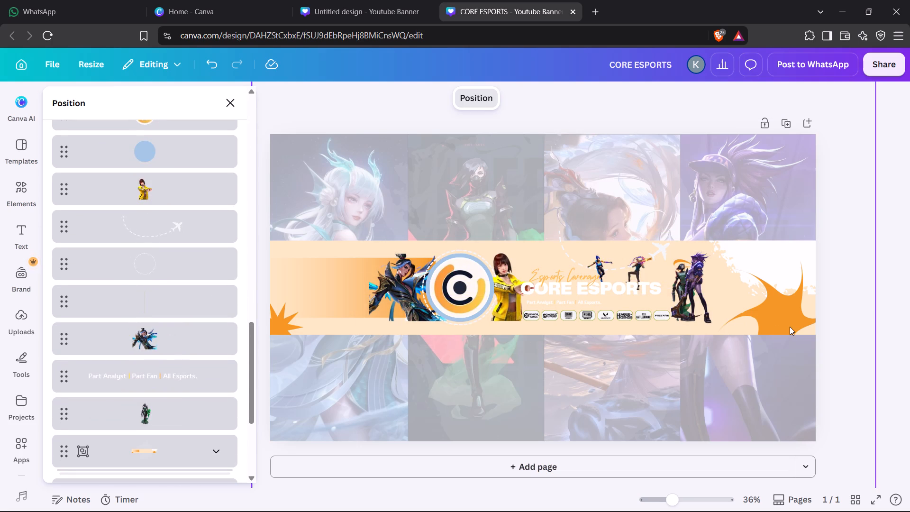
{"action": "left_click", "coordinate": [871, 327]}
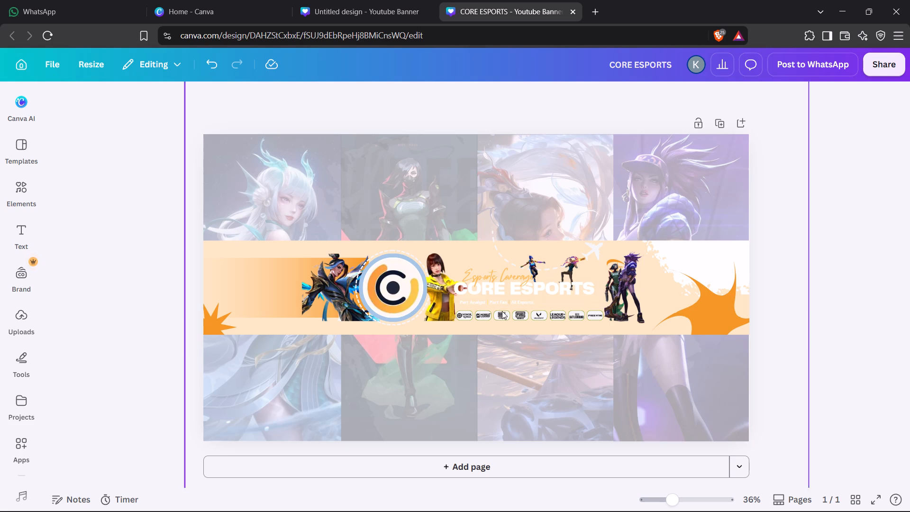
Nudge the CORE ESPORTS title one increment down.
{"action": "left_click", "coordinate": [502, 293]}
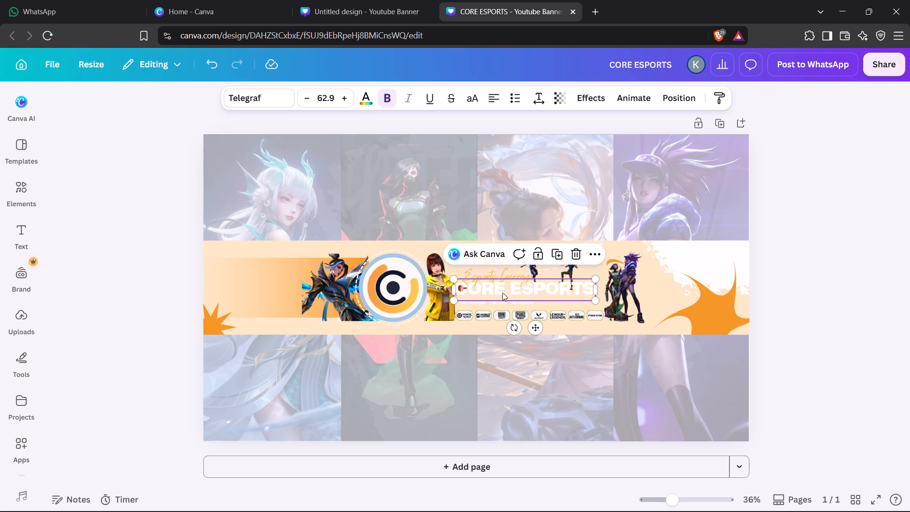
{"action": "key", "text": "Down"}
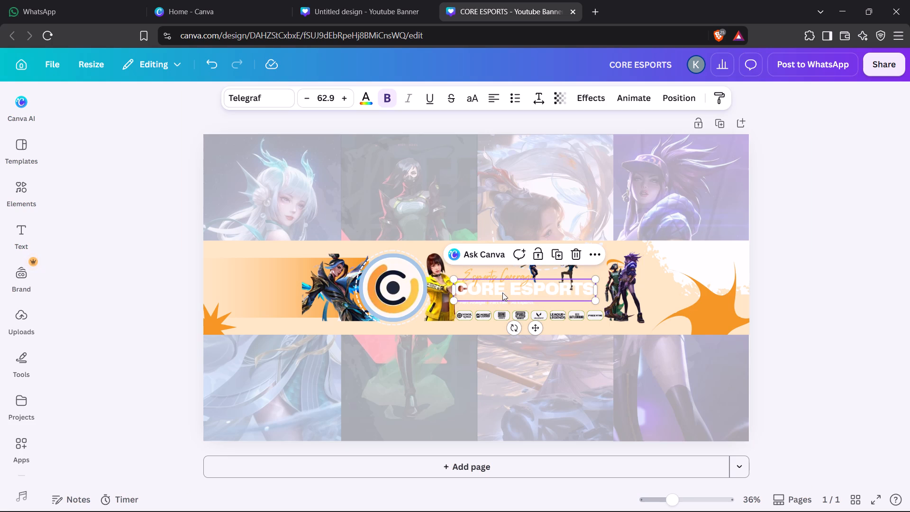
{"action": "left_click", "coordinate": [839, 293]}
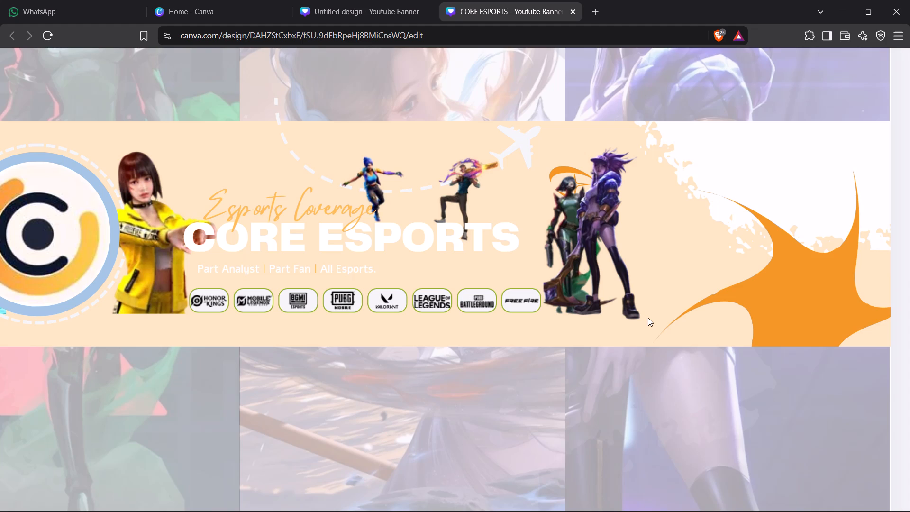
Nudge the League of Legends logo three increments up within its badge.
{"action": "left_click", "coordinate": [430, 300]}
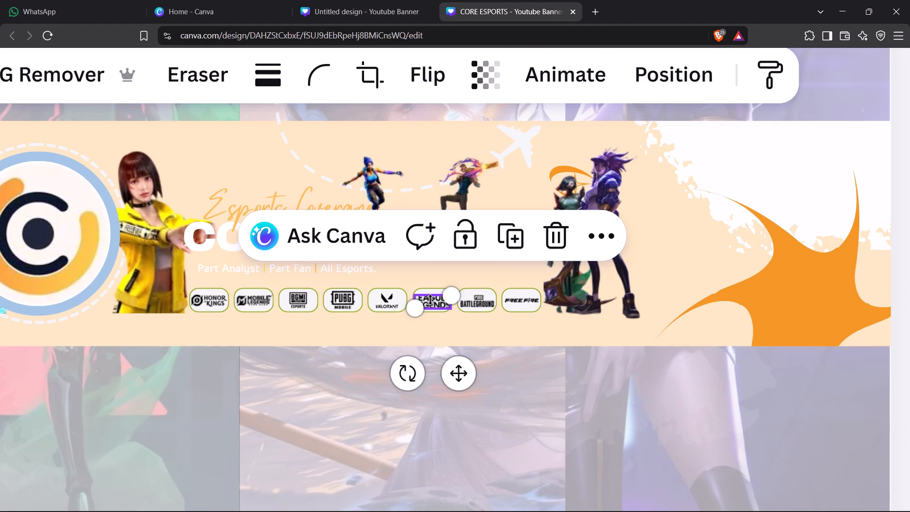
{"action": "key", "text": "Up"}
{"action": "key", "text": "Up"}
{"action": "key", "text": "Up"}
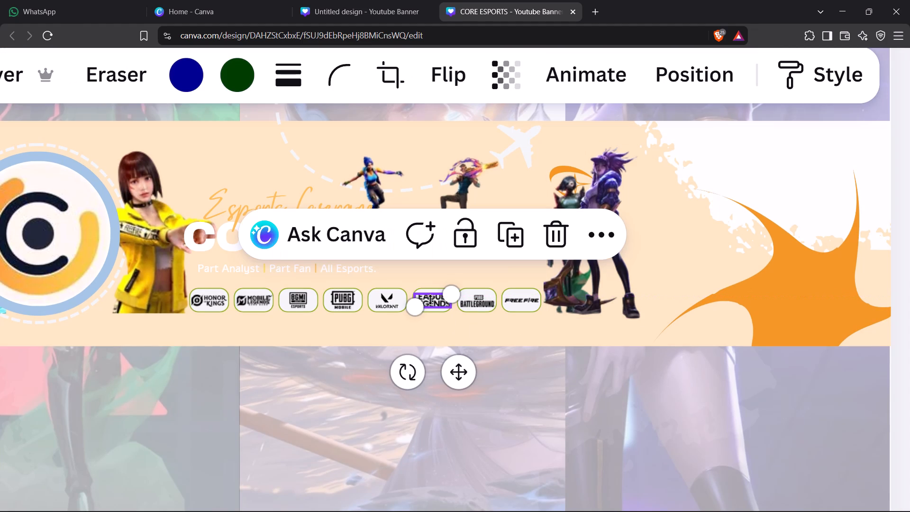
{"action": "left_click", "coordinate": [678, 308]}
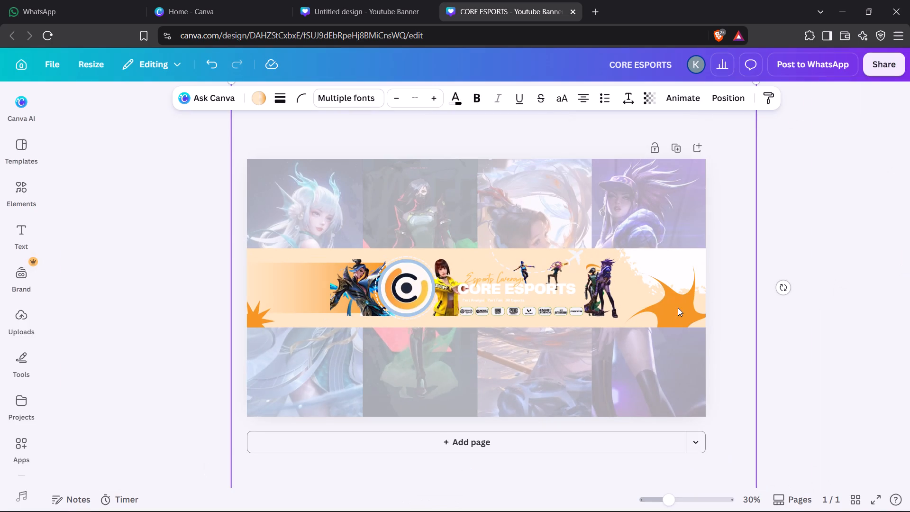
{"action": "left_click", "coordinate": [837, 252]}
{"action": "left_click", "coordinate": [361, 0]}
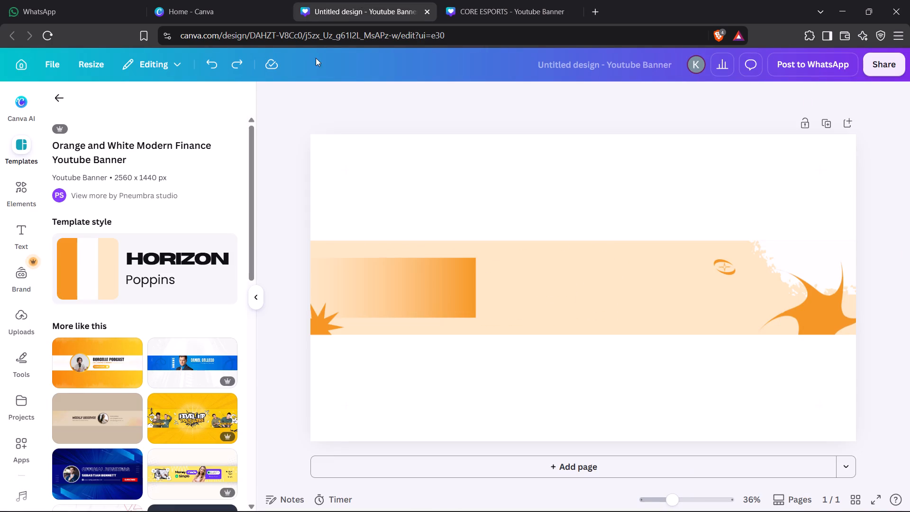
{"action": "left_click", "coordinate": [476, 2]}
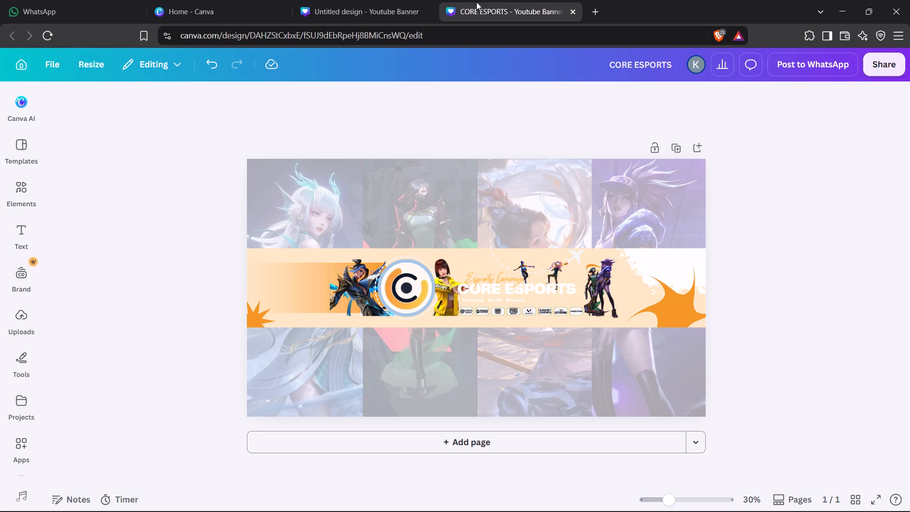
Undo all edits to the CORE ESPORTS banner, and redo only as far as the blurred dark image placed across its top.
{"action": "triple_click", "coordinate": [212, 55]}
{"action": "triple_click", "coordinate": [212, 55]}
{"action": "triple_click", "coordinate": [212, 55]}
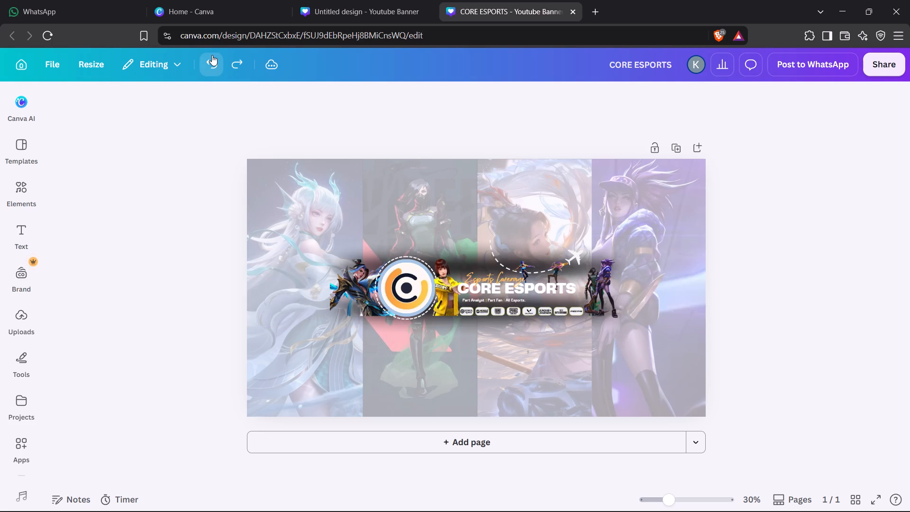
{"action": "triple_click", "coordinate": [212, 55]}
{"action": "triple_click", "coordinate": [212, 55]}
{"action": "triple_click", "coordinate": [212, 55]}
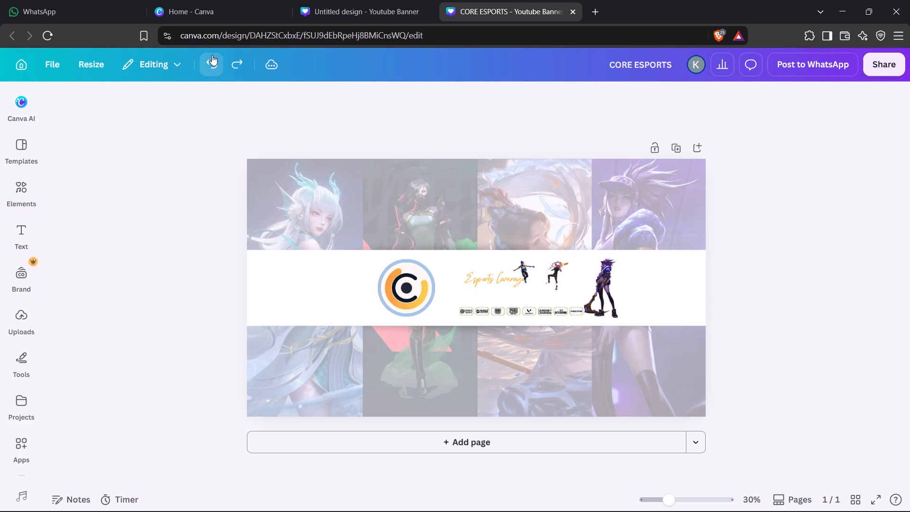
{"action": "triple_click", "coordinate": [212, 55]}
{"action": "triple_click", "coordinate": [212, 55]}
{"action": "triple_click", "coordinate": [212, 55]}
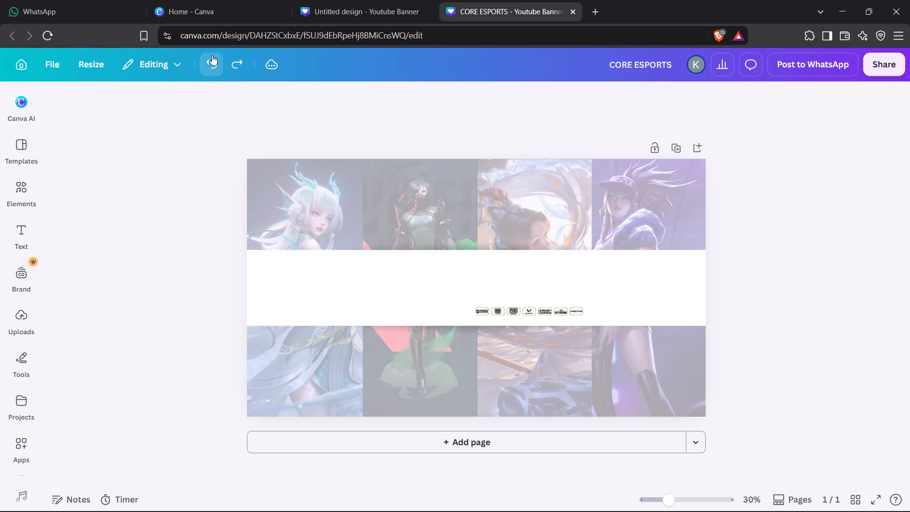
{"action": "triple_click", "coordinate": [212, 55]}
{"action": "triple_click", "coordinate": [212, 55]}
{"action": "triple_click", "coordinate": [212, 55]}
{"action": "triple_click", "coordinate": [212, 55]}
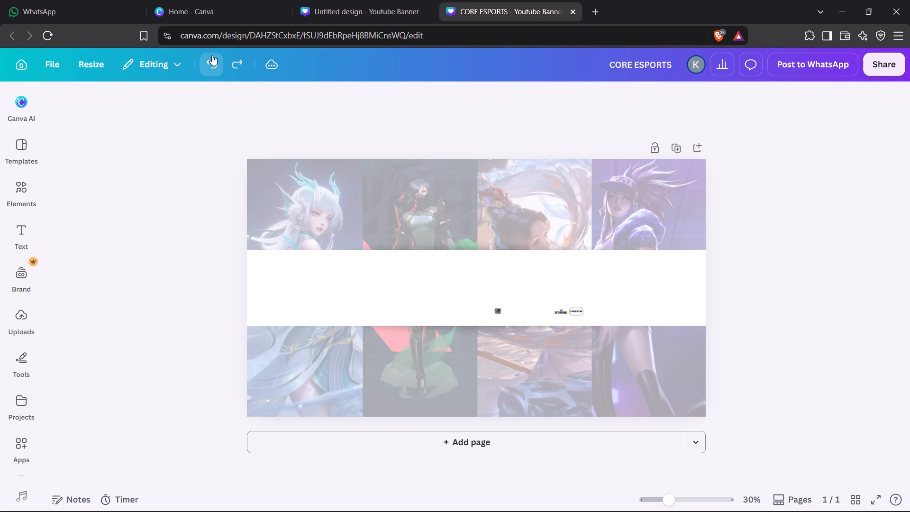
{"action": "triple_click", "coordinate": [212, 55]}
{"action": "triple_click", "coordinate": [212, 55]}
{"action": "triple_click", "coordinate": [212, 55]}
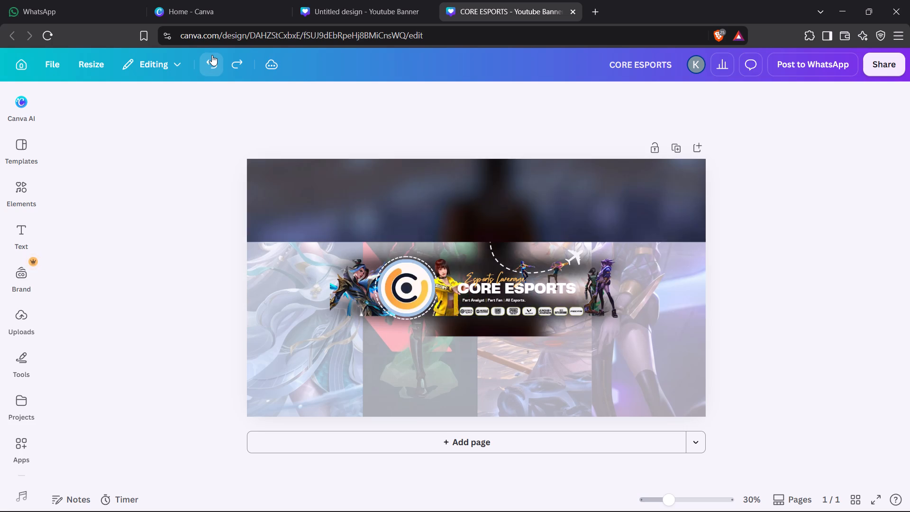
{"action": "left_click", "coordinate": [212, 55]}
{"action": "triple_click", "coordinate": [212, 55]}
{"action": "double_click", "coordinate": [212, 55]}
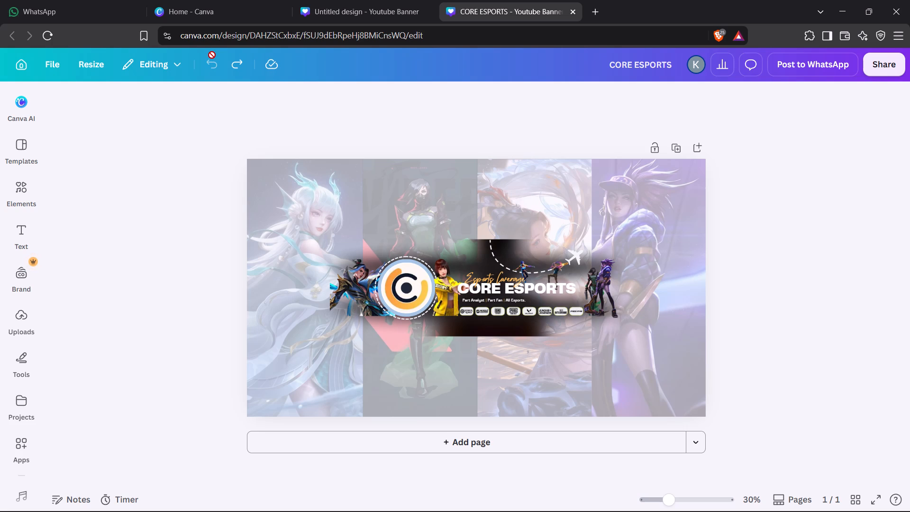
{"action": "left_click", "coordinate": [241, 64]}
{"action": "left_click", "coordinate": [241, 64]}
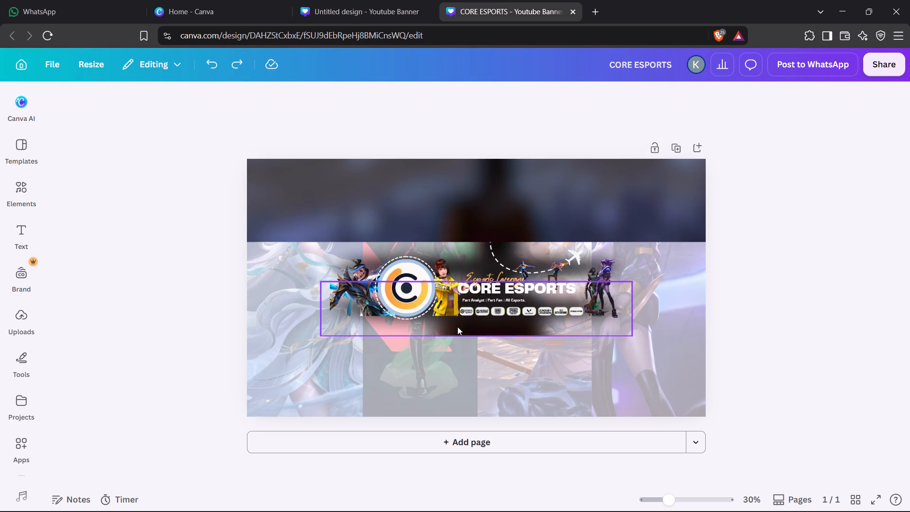
Move the blurred dark image down the layer order to directly beneath the blue-armoured character and above the black shadow.
{"action": "left_click", "coordinate": [468, 206]}
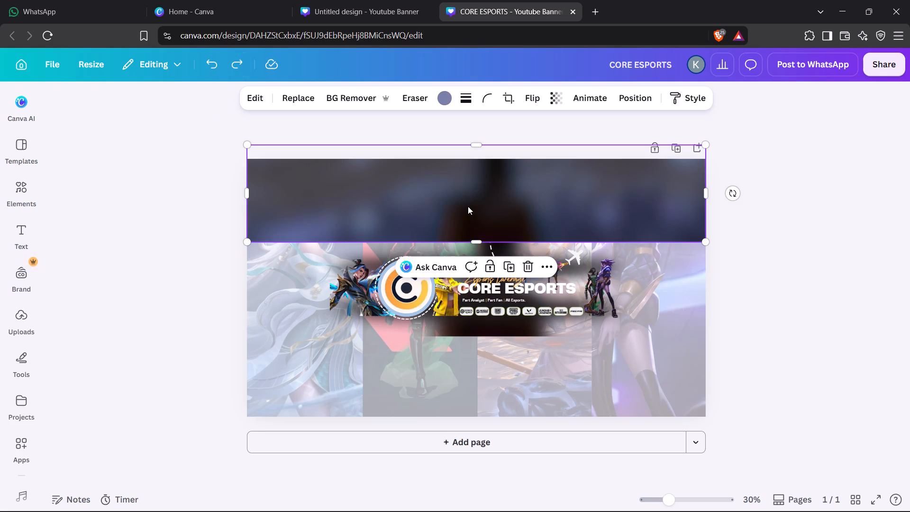
{"action": "left_click", "coordinate": [650, 97]}
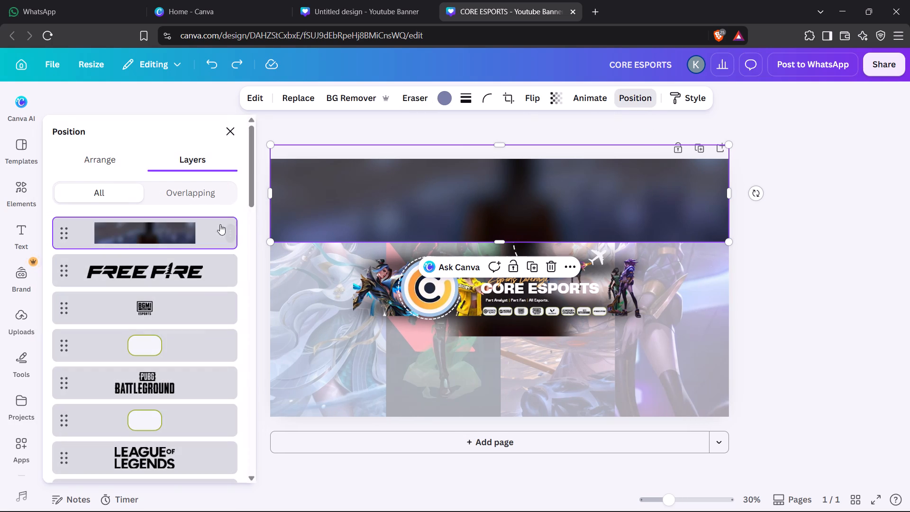
{"action": "left_click_drag", "start_coordinate": [206, 230], "coordinate": [192, 431]}
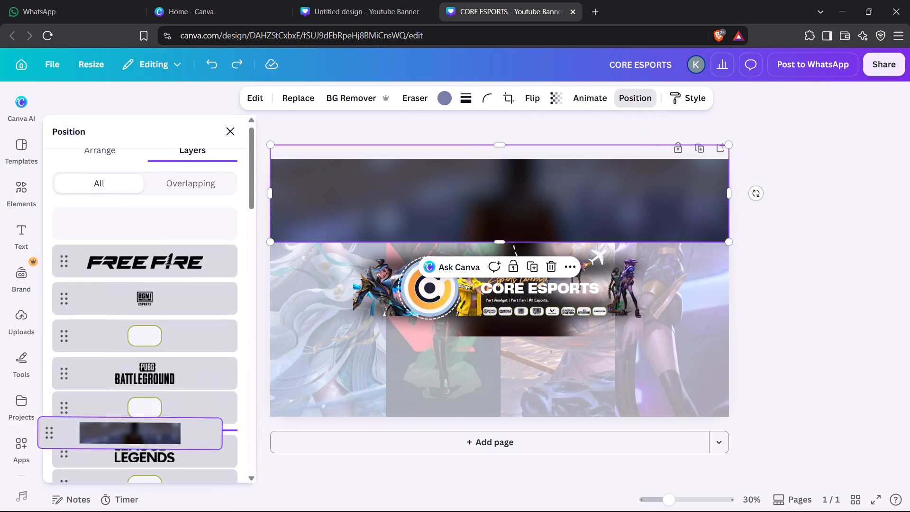
{"action": "left_click_drag", "start_coordinate": [192, 431], "coordinate": [200, 461]}
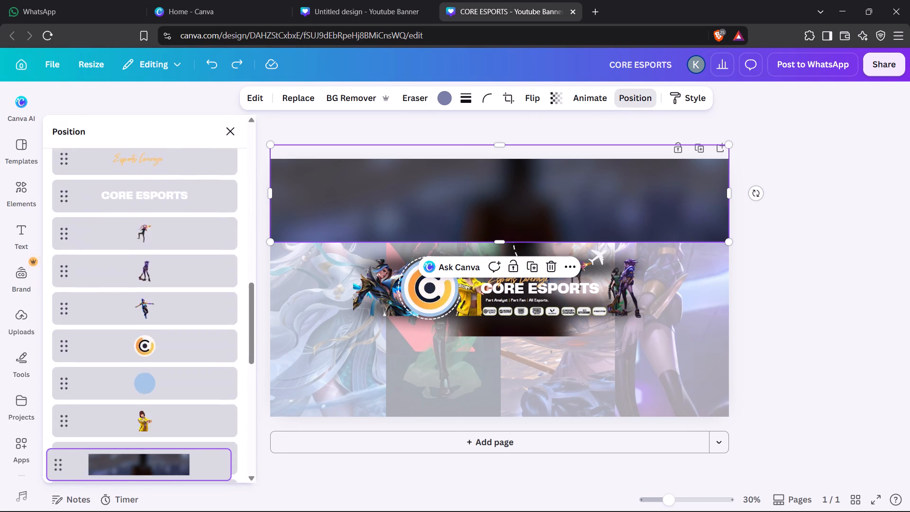
{"action": "left_click_drag", "start_coordinate": [200, 461], "coordinate": [214, 321]}
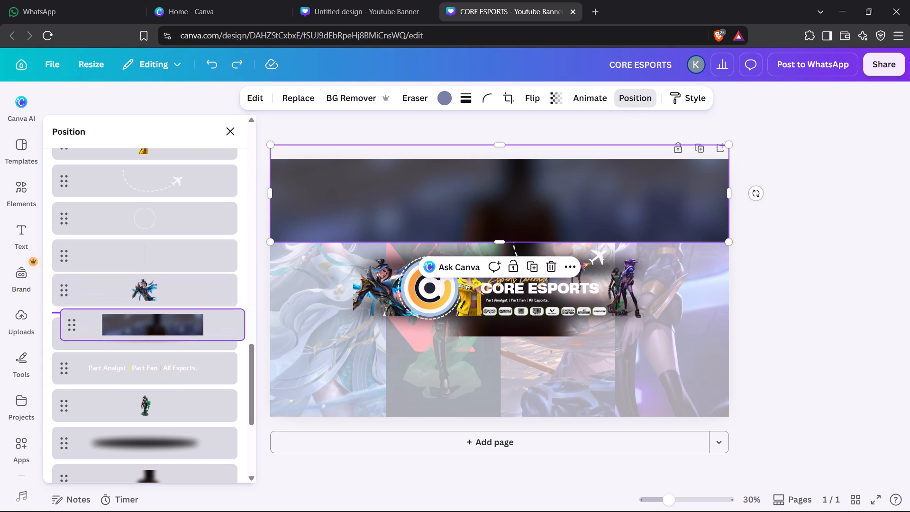
{"action": "left_click_drag", "start_coordinate": [214, 321], "coordinate": [214, 320]}
Move the blurred dark image down from the banner's top into the centre strip behind the logo and title.
{"action": "left_click_drag", "start_coordinate": [388, 207], "coordinate": [380, 280]}
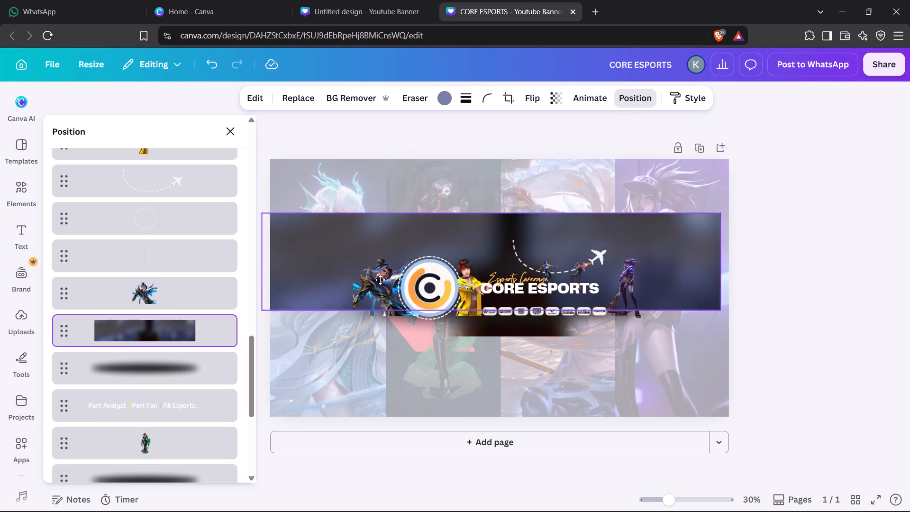
{"action": "left_click_drag", "start_coordinate": [380, 280], "coordinate": [382, 300]}
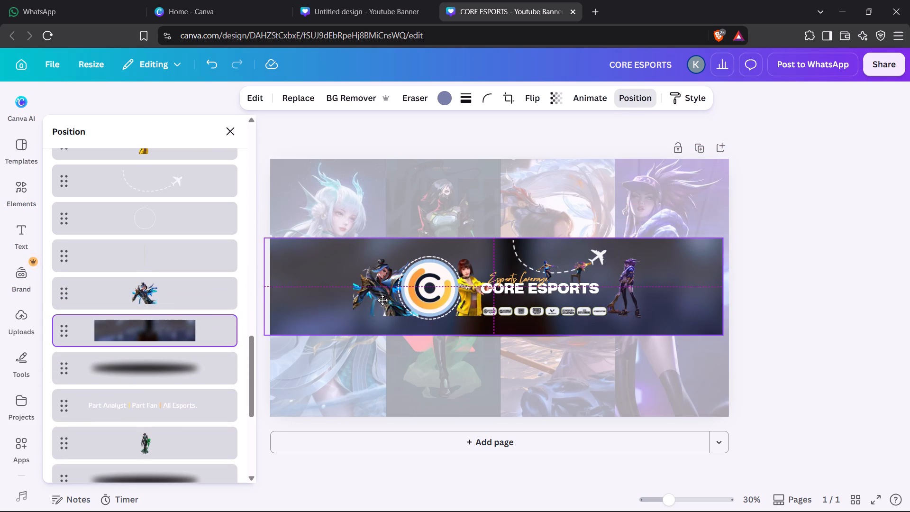
{"action": "left_click_drag", "start_coordinate": [382, 300], "coordinate": [381, 301]}
{"action": "left_click", "coordinate": [776, 292]}
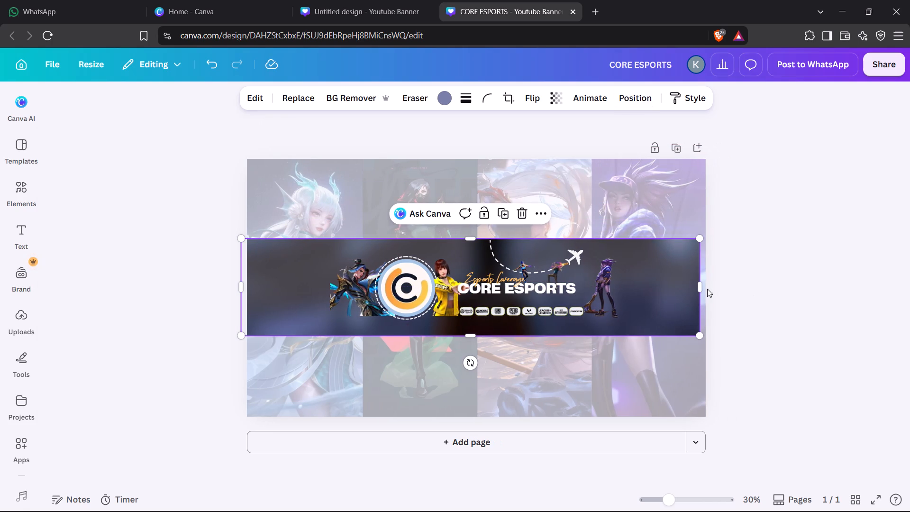
{"action": "left_click", "coordinate": [773, 302]}
Nudge the blurred dark image 32 increments to the right so it spans the banner's full width.
{"action": "left_click", "coordinate": [664, 291]}
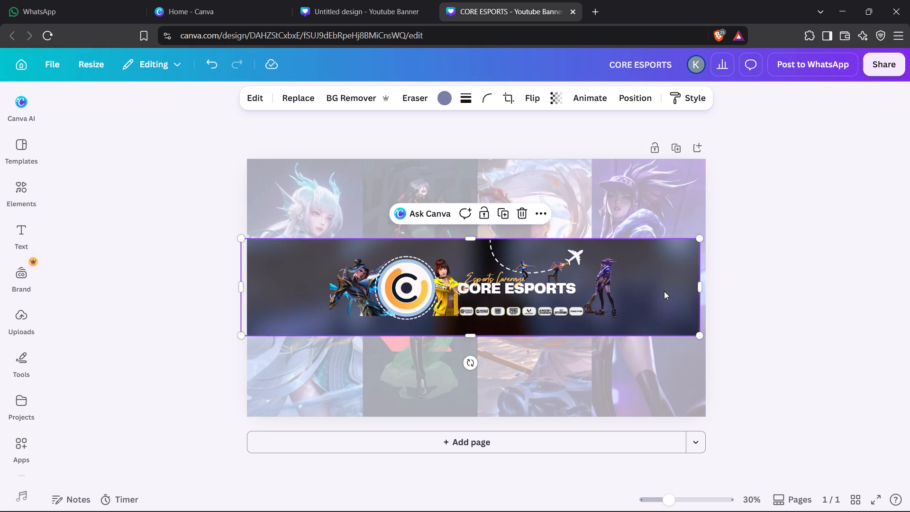
{"action": "key", "text": "Right"}
{"action": "key", "text": "Right"}
{"action": "key", "text": "Right"}
{"action": "key", "text": "Right"}
{"action": "key", "text": "Right"}
{"action": "key", "text": "Right"}
{"action": "key", "text": "Right"}
{"action": "key", "text": "Right"}
{"action": "key", "text": "Right"}
{"action": "key", "text": "Right"}
{"action": "key", "text": "Right"}
{"action": "key", "text": "Right"}
{"action": "key", "text": "Right"}
{"action": "key", "text": "Right"}
{"action": "key", "text": "Right"}
{"action": "key", "text": "Right"}
{"action": "key", "text": "Right"}
{"action": "key", "text": "Right"}
{"action": "key", "text": "Right"}
{"action": "key", "text": "Right"}
{"action": "key", "text": "Right"}
{"action": "key", "text": "Right"}
{"action": "key", "text": "Right"}
{"action": "key", "text": "Right"}
{"action": "key", "text": "Right"}
{"action": "key", "text": "Right"}
{"action": "key", "text": "Right"}
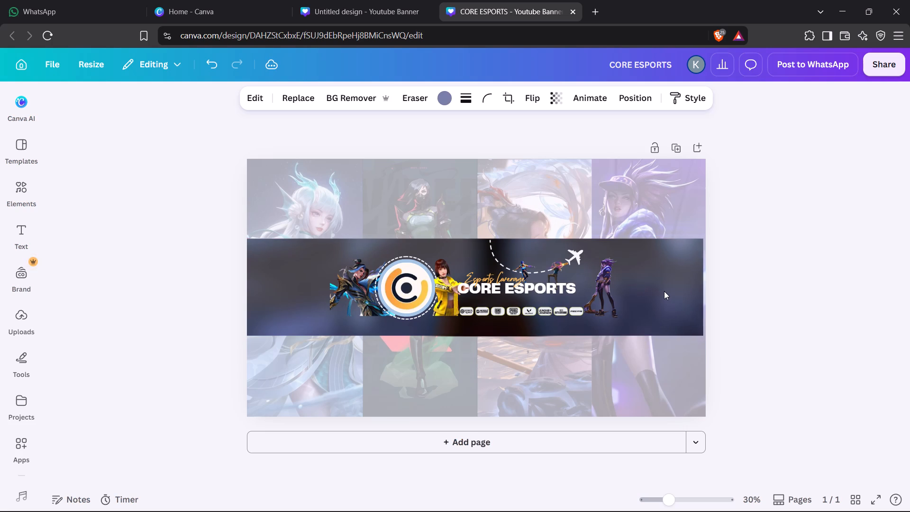
{"action": "key", "text": "Right"}
{"action": "key", "text": "Right"}
{"action": "key", "text": "Right"}
{"action": "key", "text": "Right"}
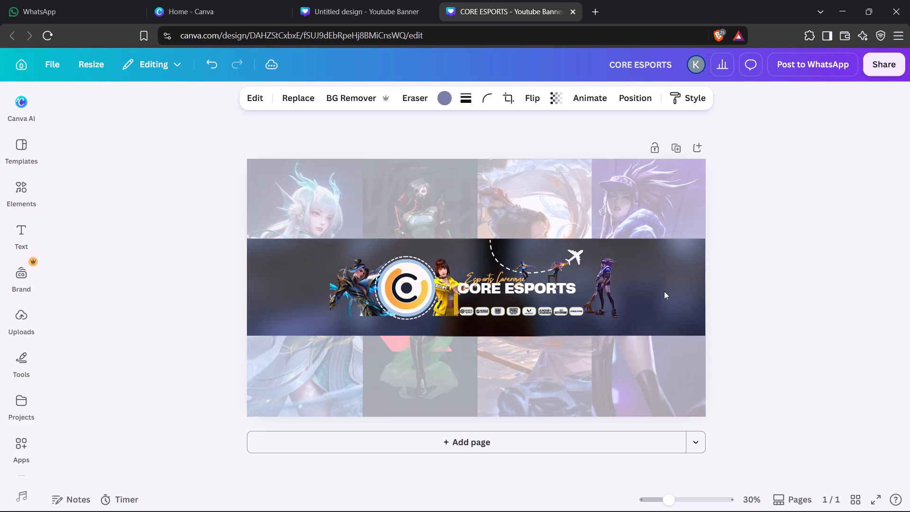
{"action": "key", "text": "Right"}
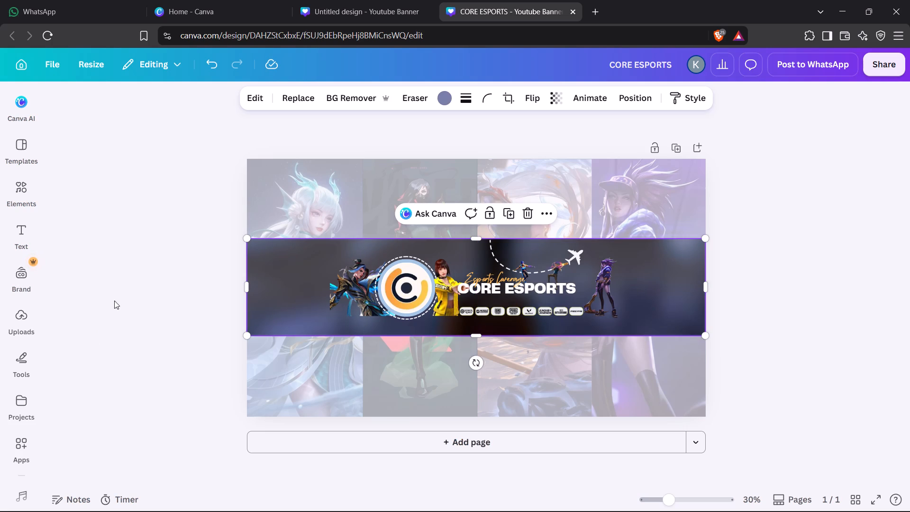
{"action": "left_click", "coordinate": [139, 302]}
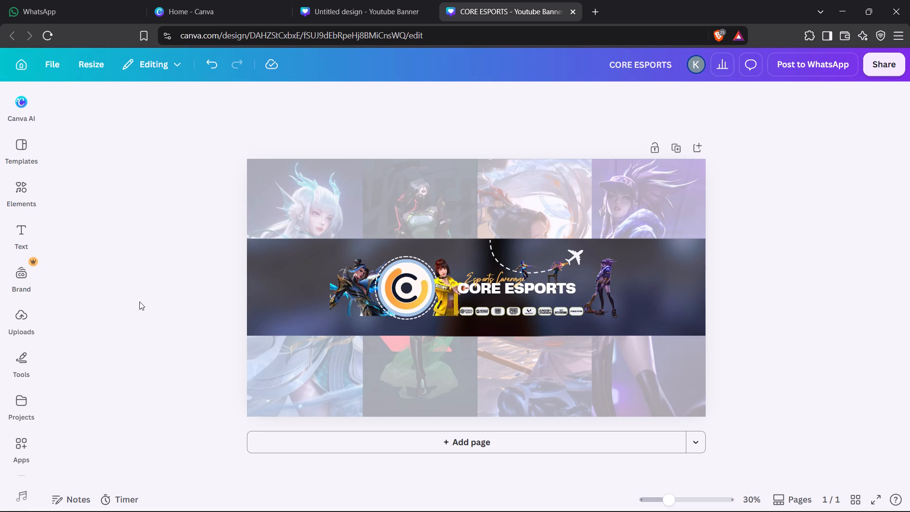
Unlock each of the four faded character images that form the banner's background.
{"action": "left_click", "coordinate": [336, 162]}
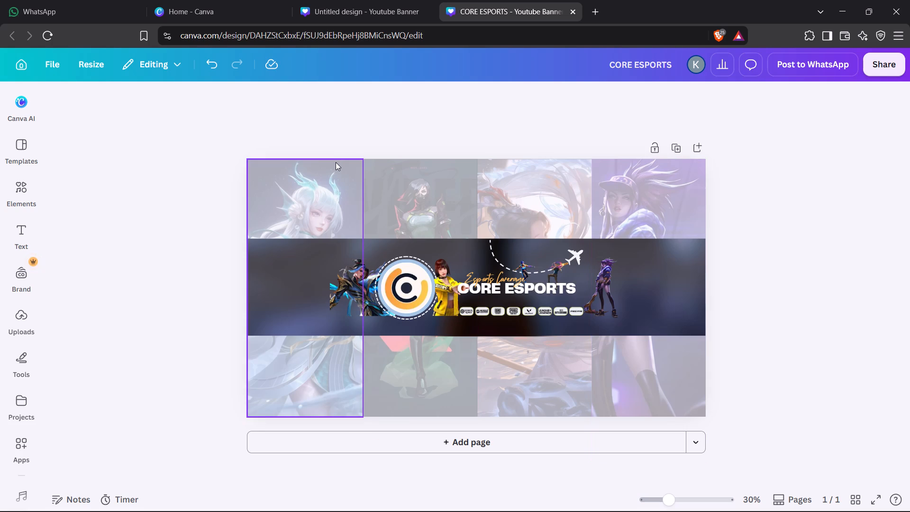
{"action": "left_click", "coordinate": [695, 184]}
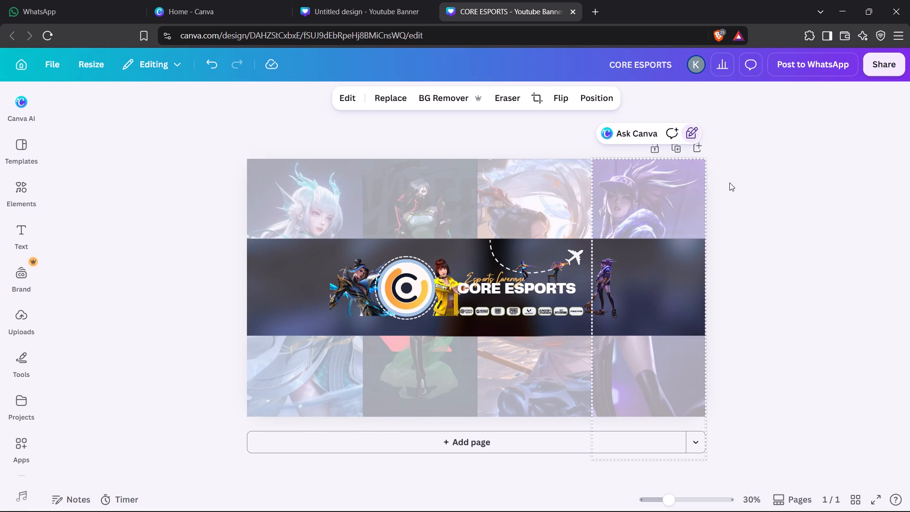
{"action": "left_click_drag", "start_coordinate": [726, 183], "coordinate": [253, 183]}
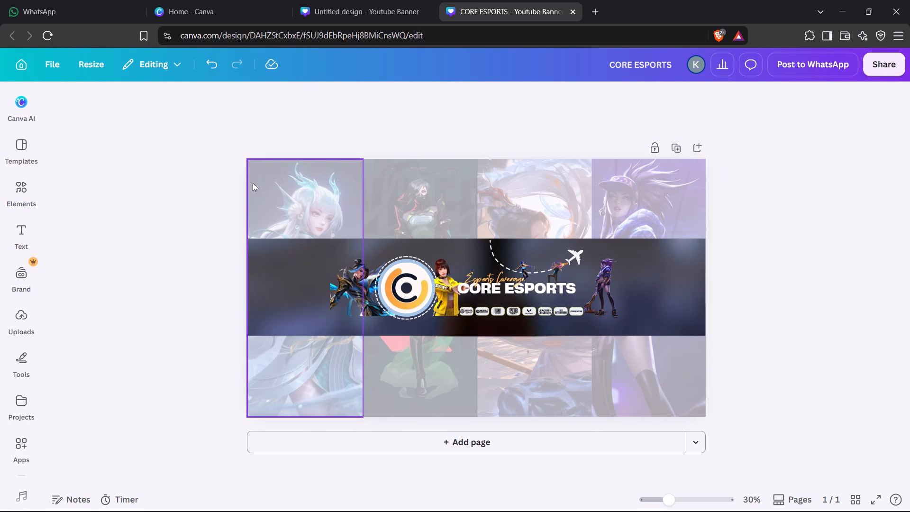
{"action": "left_click", "coordinate": [338, 181]}
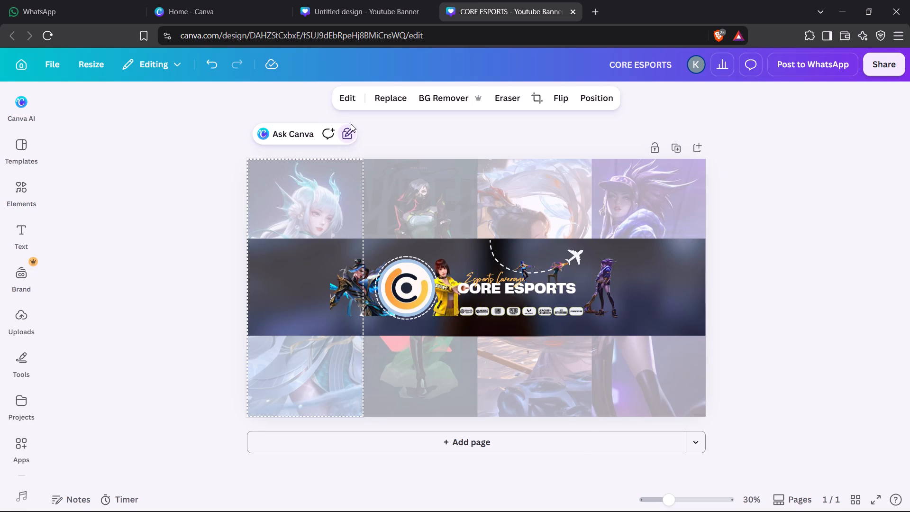
{"action": "left_click", "coordinate": [351, 124]}
{"action": "left_click", "coordinate": [349, 137]}
{"action": "left_click", "coordinate": [419, 176]}
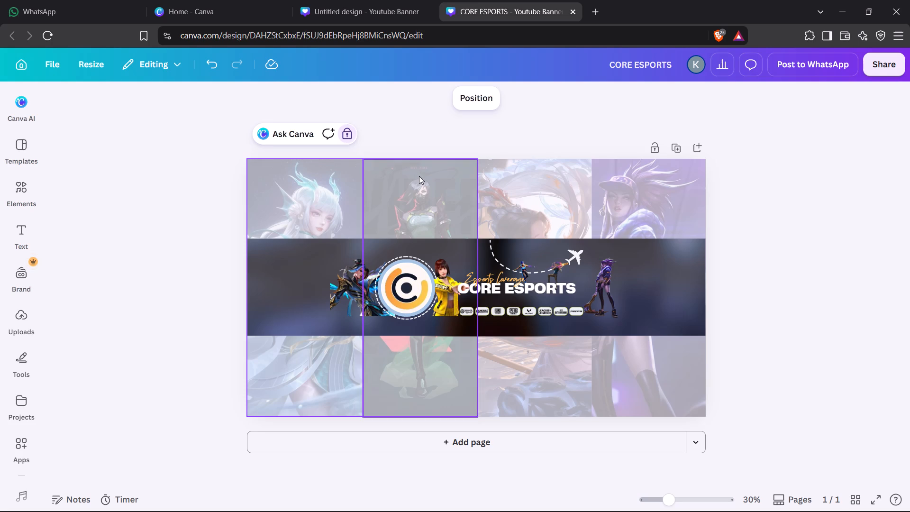
{"action": "left_click", "coordinate": [466, 131]}
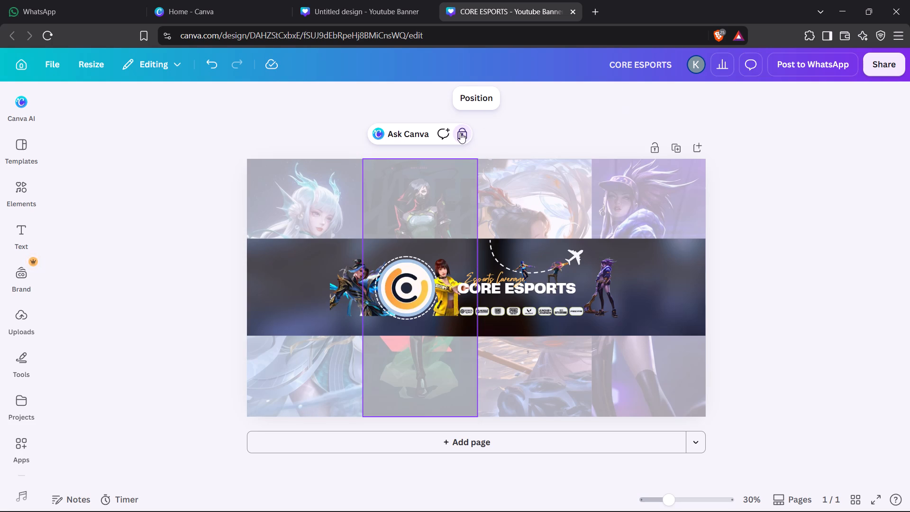
{"action": "left_click", "coordinate": [460, 133]}
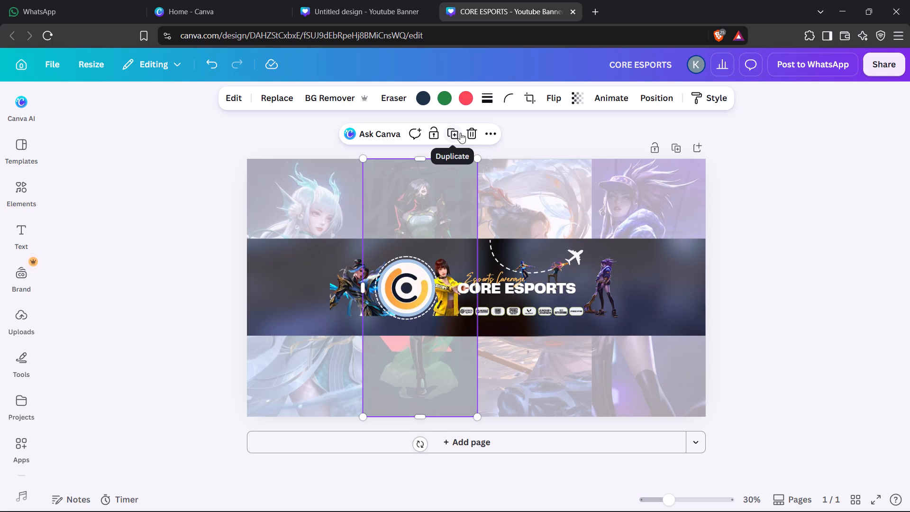
{"action": "scroll", "coordinate": [460, 133], "scroll_direction": "down", "scroll_amount": 3}
{"action": "left_click", "coordinate": [302, 180]}
{"action": "left_click", "coordinate": [346, 136]}
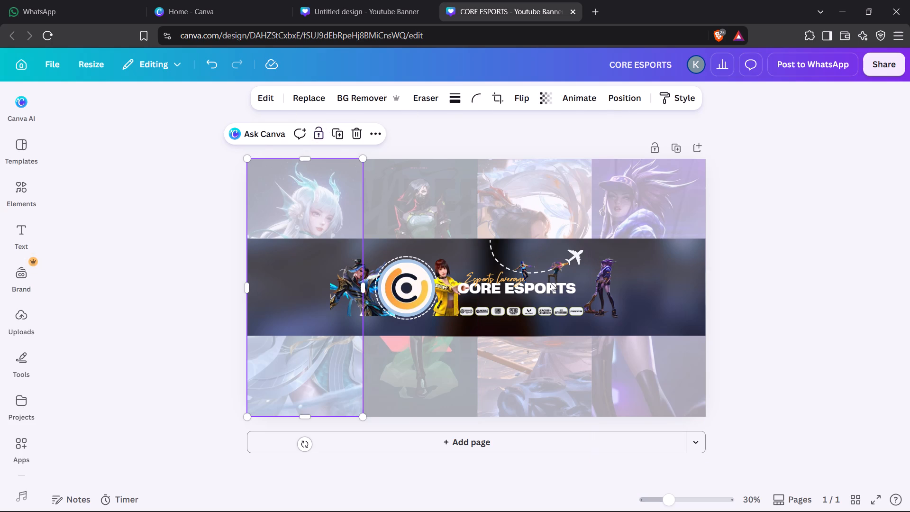
{"action": "left_click", "coordinate": [553, 212]}
{"action": "left_click", "coordinate": [575, 132]}
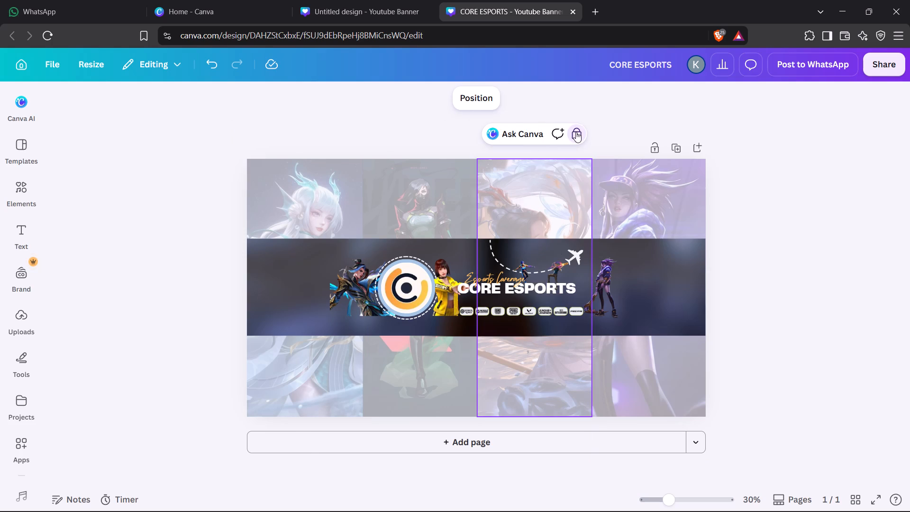
{"action": "left_click", "coordinate": [576, 132]}
{"action": "left_click", "coordinate": [652, 222]}
{"action": "double_click", "coordinate": [688, 136]}
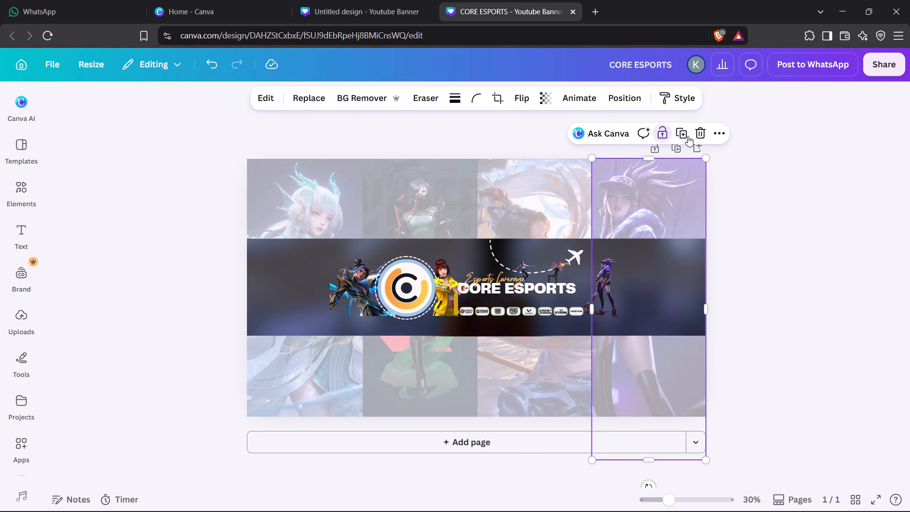
Group the four faded background character images together.
{"action": "left_click", "coordinate": [167, 162]}
{"action": "left_click_drag", "start_coordinate": [185, 174], "coordinate": [719, 218]}
{"action": "left_click", "coordinate": [439, 134]}
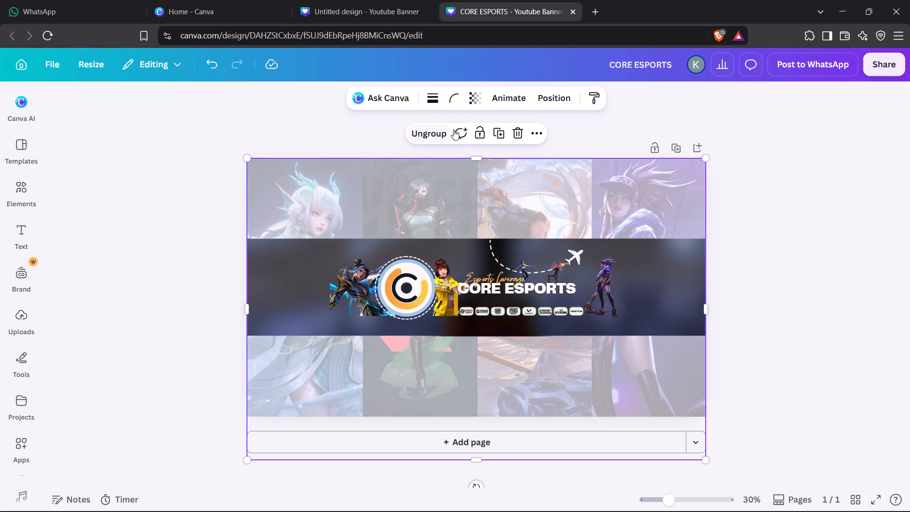
{"action": "left_click", "coordinate": [753, 210]}
Lock the grouped background character images.
{"action": "left_click", "coordinate": [659, 176]}
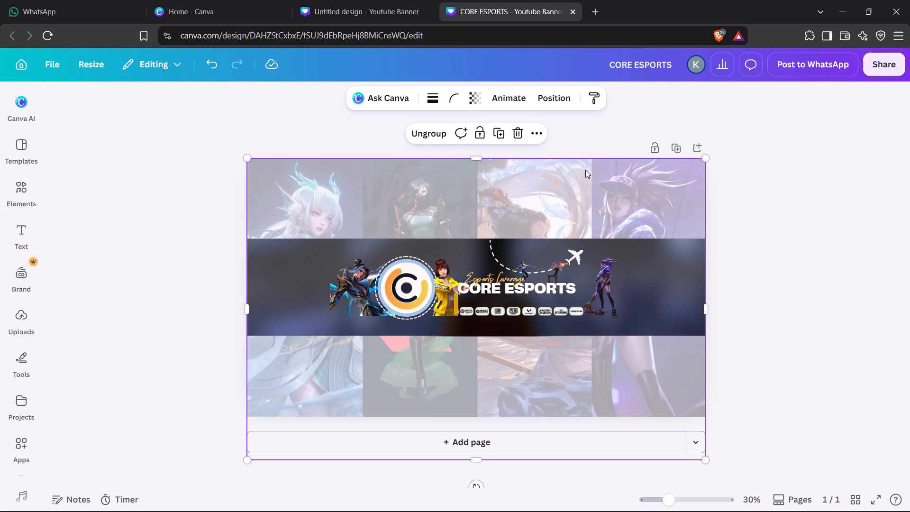
{"action": "left_click", "coordinate": [474, 129]}
{"action": "left_click", "coordinate": [768, 217]}
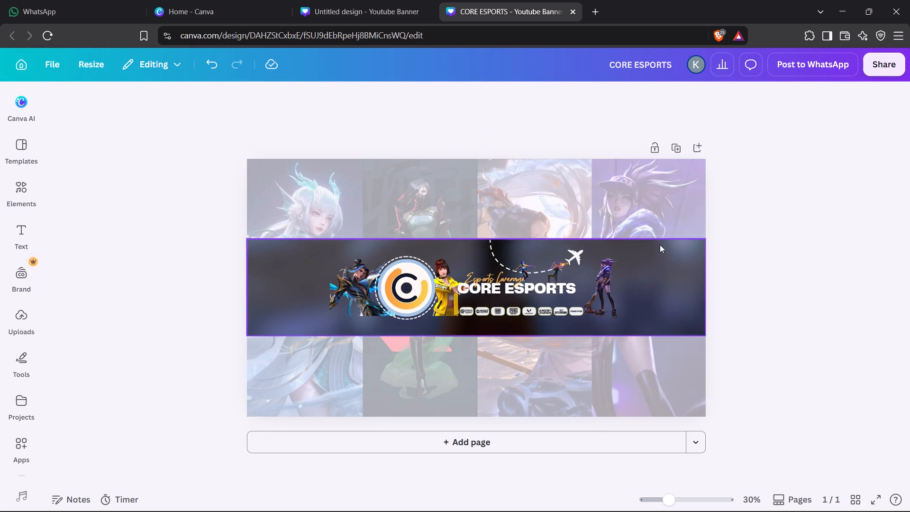
{"action": "left_click", "coordinate": [638, 193]}
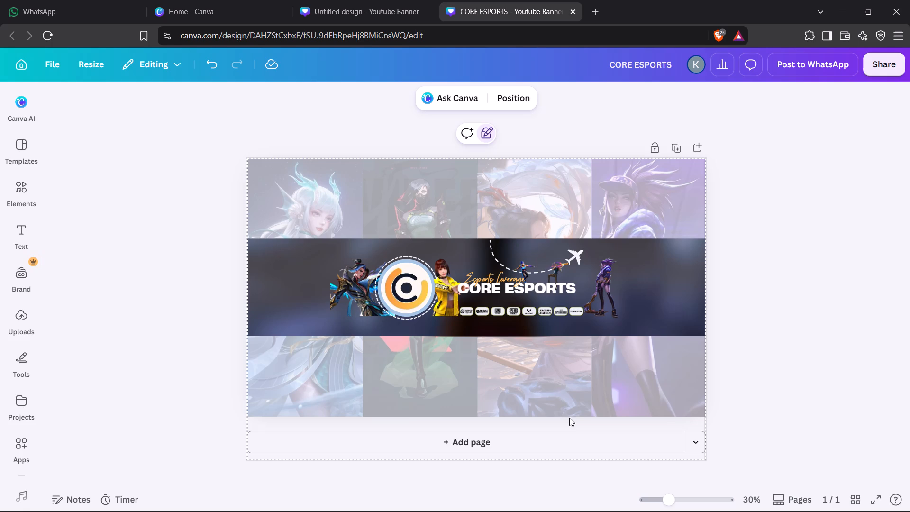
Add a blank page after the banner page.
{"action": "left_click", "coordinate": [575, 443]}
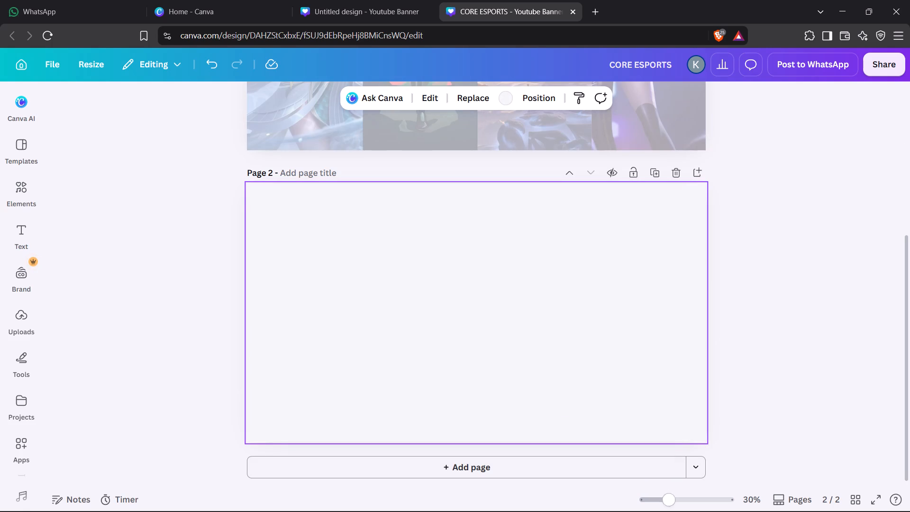
Show the page thumbnails and duplicate the CORE ESPORTS banner on page 1.
{"action": "left_click", "coordinate": [781, 493]}
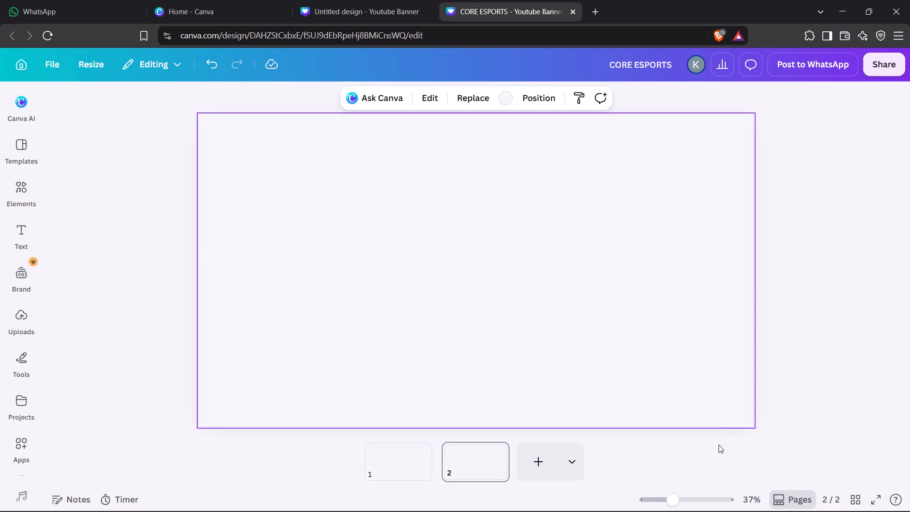
{"action": "left_click", "coordinate": [422, 450]}
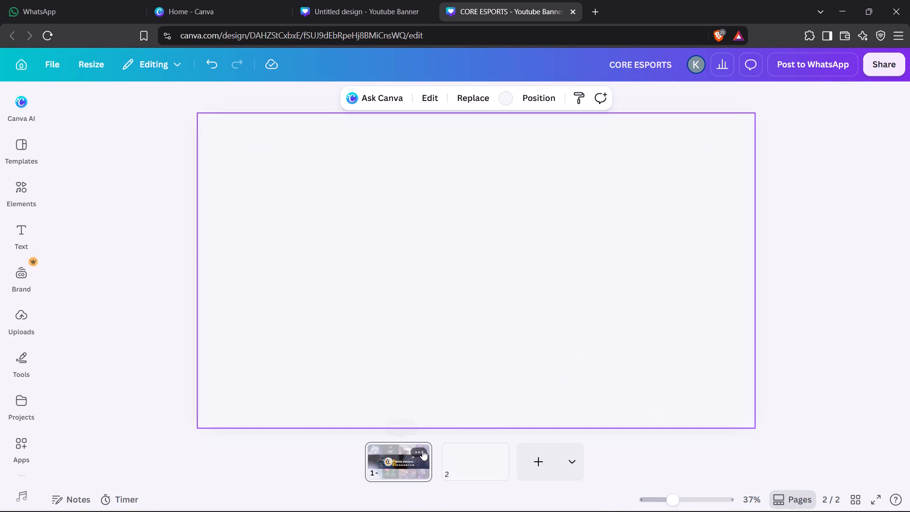
{"action": "left_click", "coordinate": [422, 450]}
{"action": "left_click", "coordinate": [476, 172]}
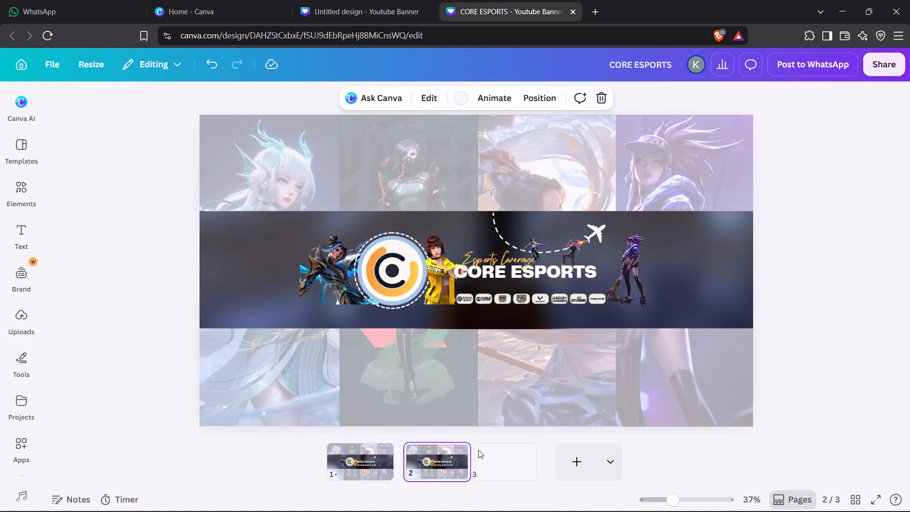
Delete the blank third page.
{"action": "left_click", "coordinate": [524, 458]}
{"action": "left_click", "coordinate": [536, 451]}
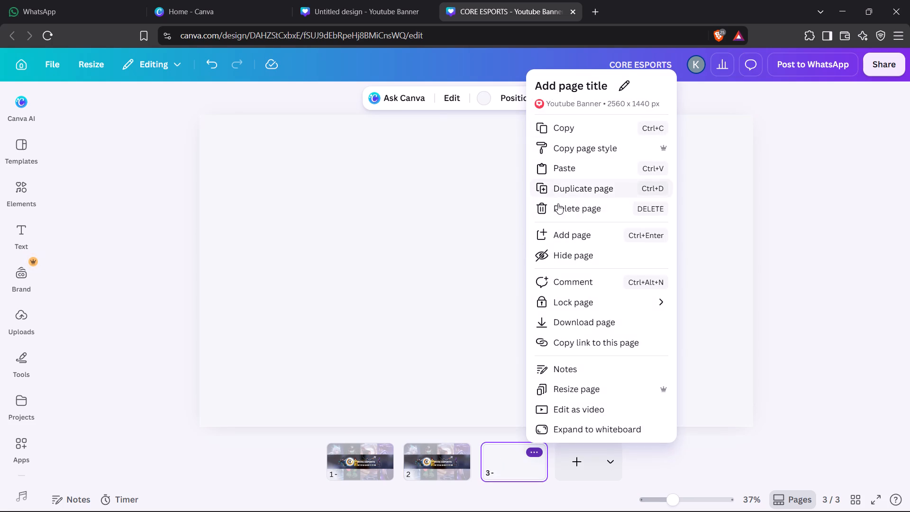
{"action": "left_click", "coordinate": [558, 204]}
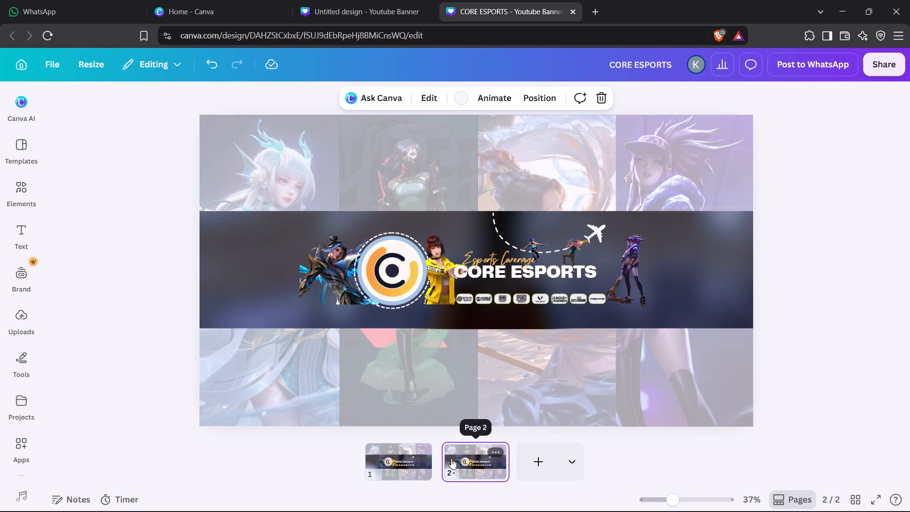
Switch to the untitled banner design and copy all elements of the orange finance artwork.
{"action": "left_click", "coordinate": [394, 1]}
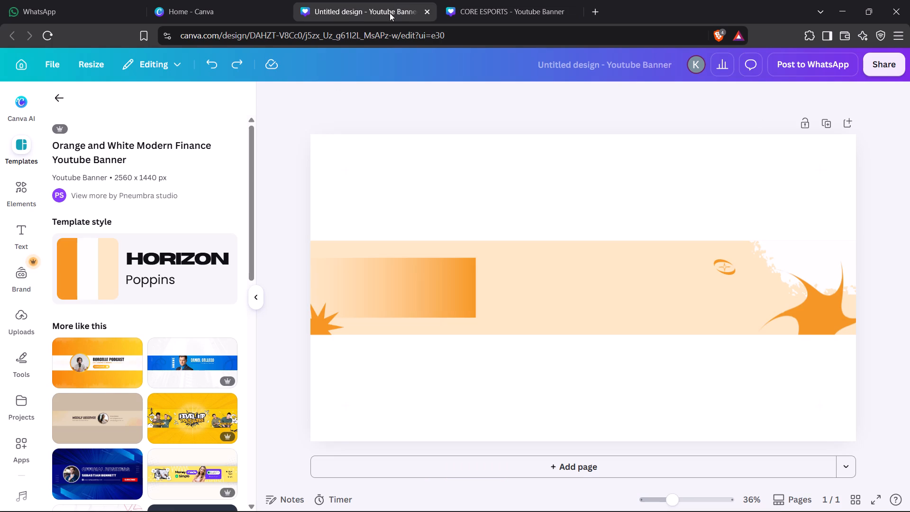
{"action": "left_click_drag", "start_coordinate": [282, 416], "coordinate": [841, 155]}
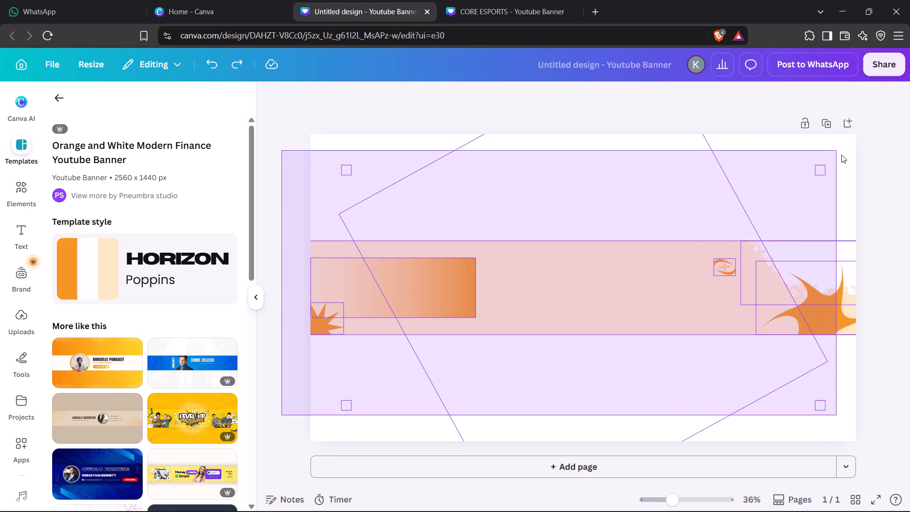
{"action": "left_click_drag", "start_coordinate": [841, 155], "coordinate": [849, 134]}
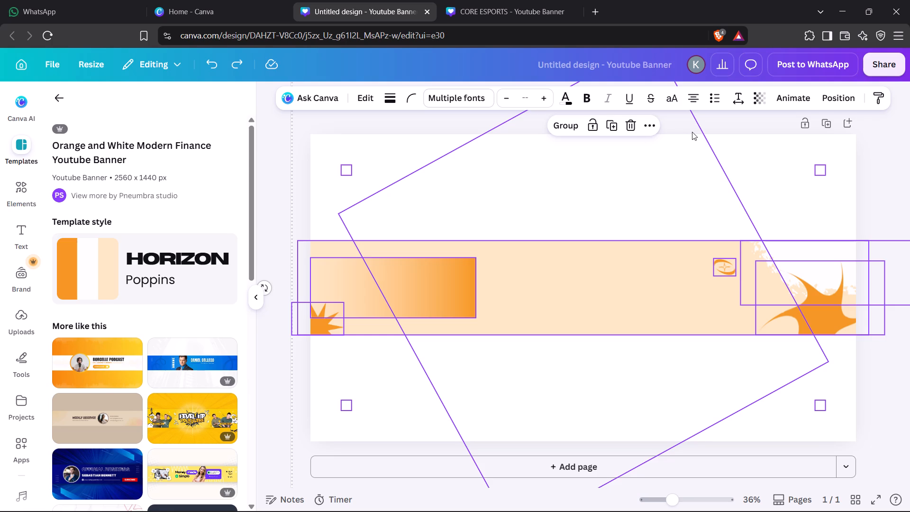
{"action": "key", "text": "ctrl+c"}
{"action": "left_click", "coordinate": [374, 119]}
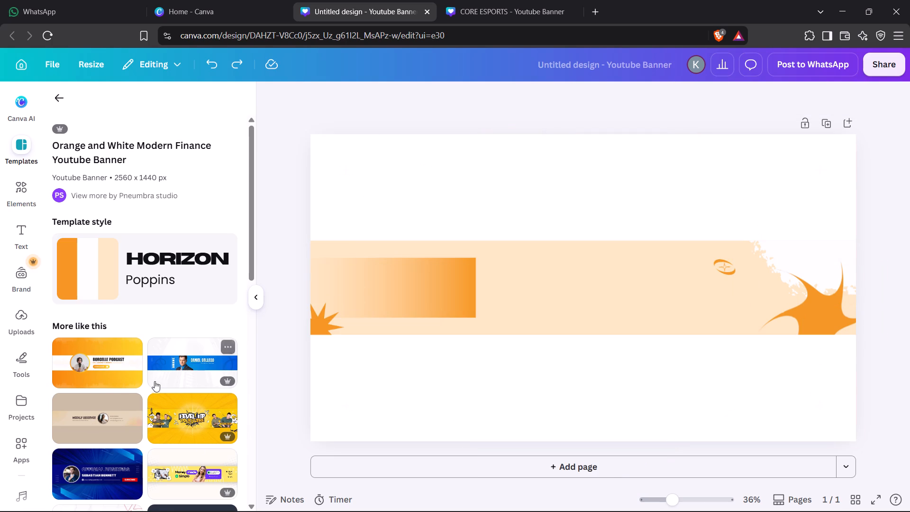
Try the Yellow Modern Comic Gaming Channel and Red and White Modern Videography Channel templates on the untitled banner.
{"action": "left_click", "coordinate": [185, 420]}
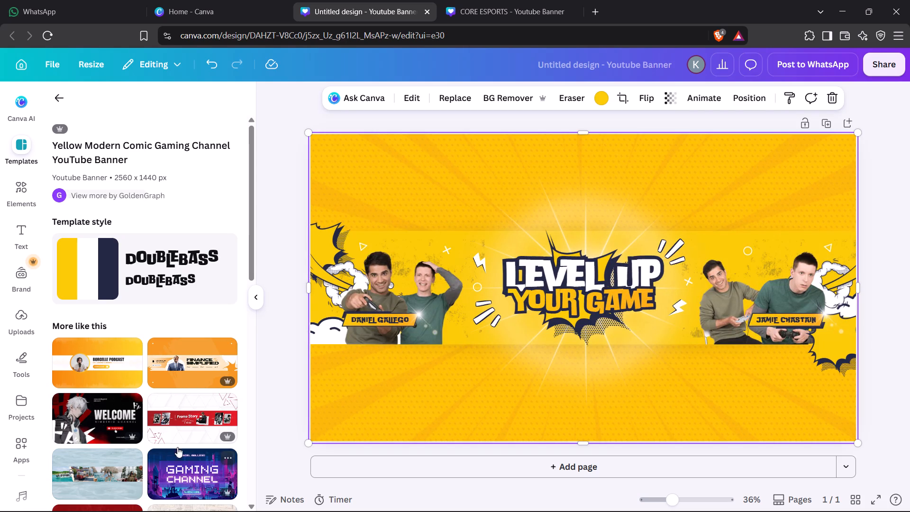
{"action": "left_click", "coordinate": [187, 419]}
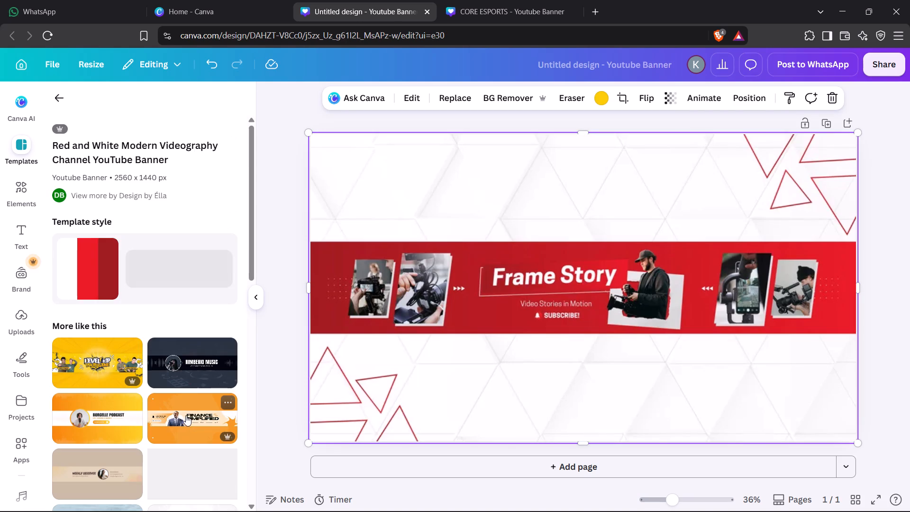
Apply the Blue and White Photographic Travel Vlog YouTube Banner template to the untitled design.
{"action": "scroll", "coordinate": [101, 405], "scroll_direction": "down", "scroll_amount": 4}
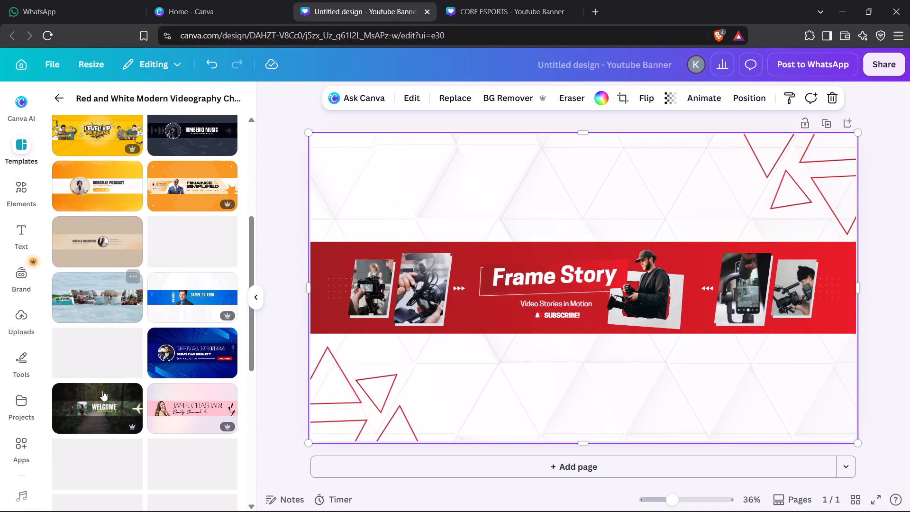
{"action": "left_click", "coordinate": [117, 295]}
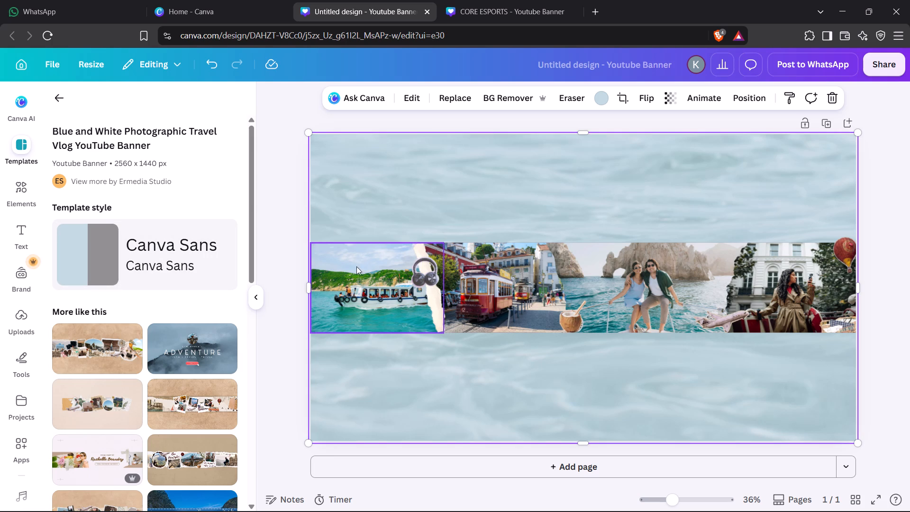
Delete the water images and the plain light-blue background surrounding the central travel photo strip.
{"action": "left_click", "coordinate": [437, 206]}
{"action": "key", "text": "Delete"}
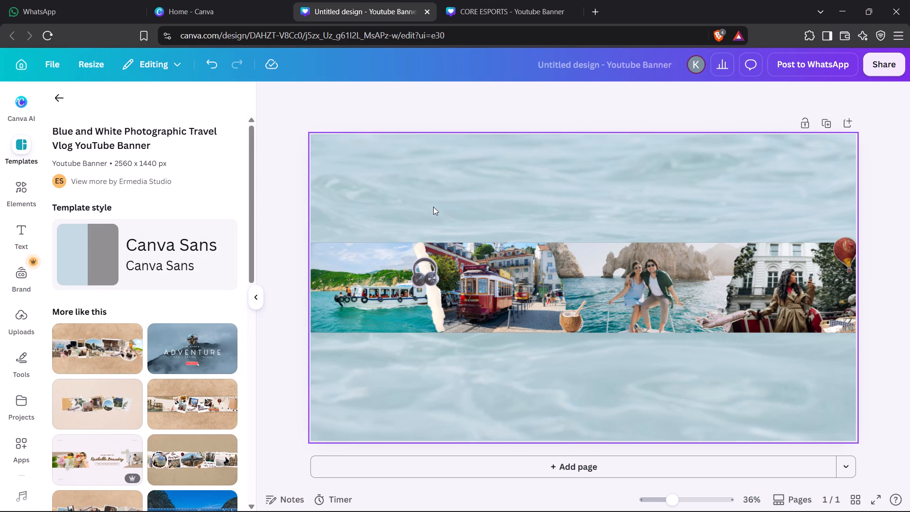
{"action": "left_click", "coordinate": [402, 196]}
{"action": "left_click", "coordinate": [777, 161]}
{"action": "key", "text": "Delete"}
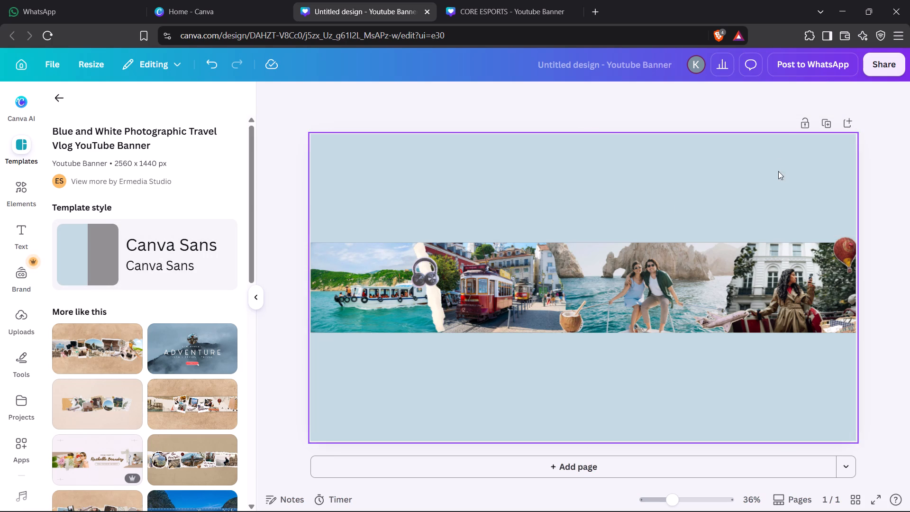
{"action": "left_click", "coordinate": [510, 157]}
{"action": "key", "text": "Delete"}
Select every element of the central travel photo strip and copy them.
{"action": "left_click_drag", "start_coordinate": [271, 238], "coordinate": [367, 255]}
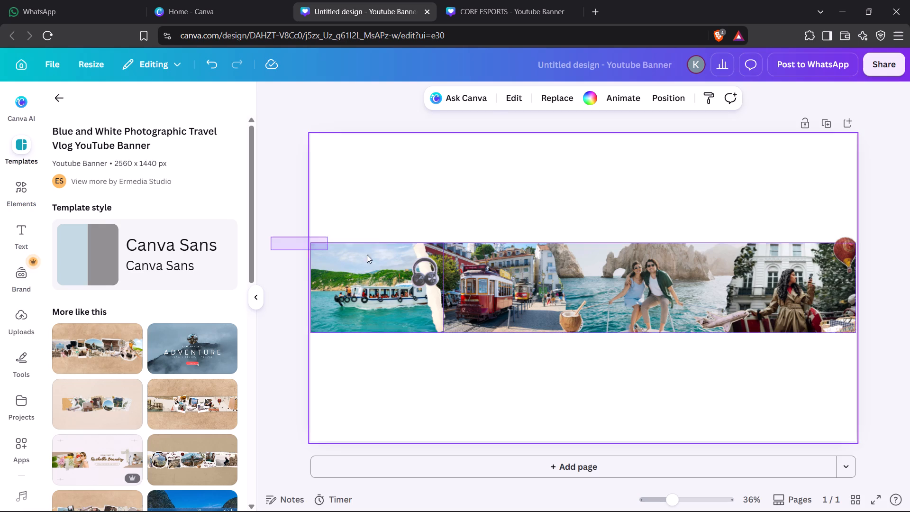
{"action": "left_click_drag", "start_coordinate": [367, 255], "coordinate": [870, 328]}
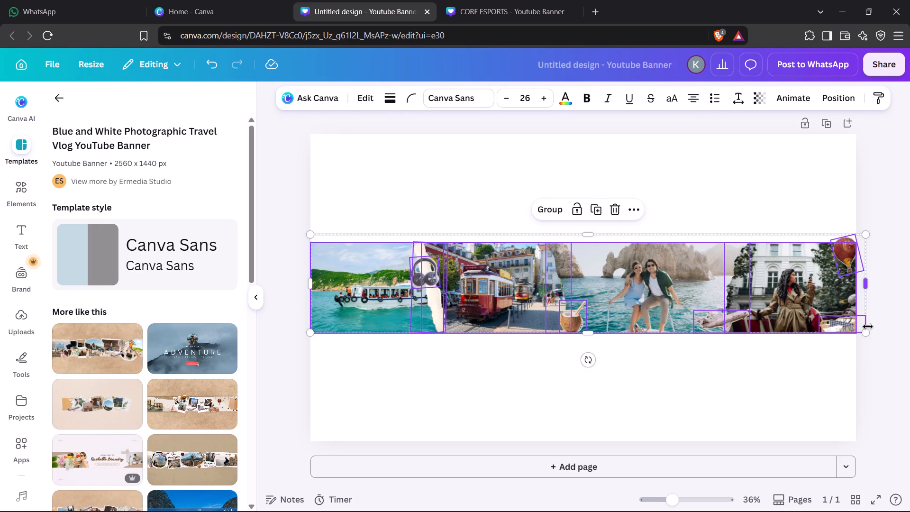
{"action": "key", "text": "ctrl+c"}
{"action": "left_click", "coordinate": [690, 386]}
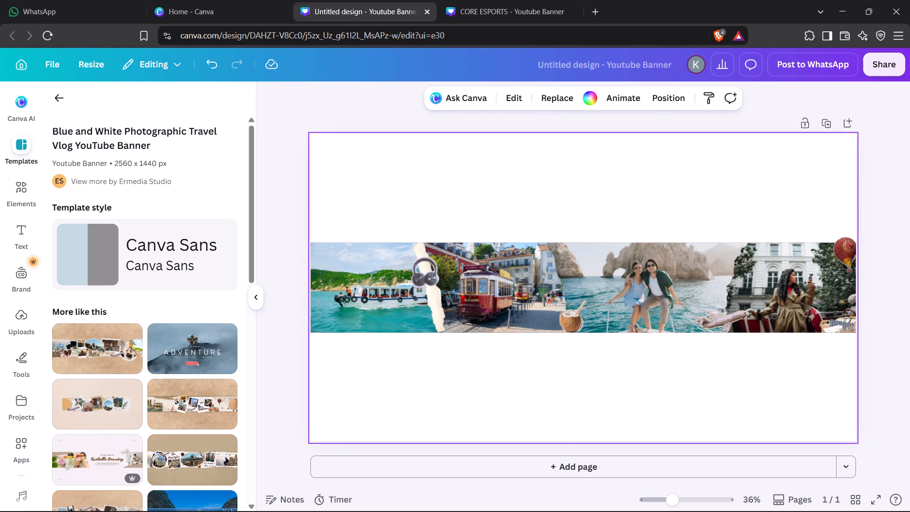
In the CORE ESPORTS design, delete the blurred dark strip and the black faded image behind the artwork on page 2.
{"action": "left_click", "coordinate": [487, 0]}
{"action": "left_click", "coordinate": [715, 300]}
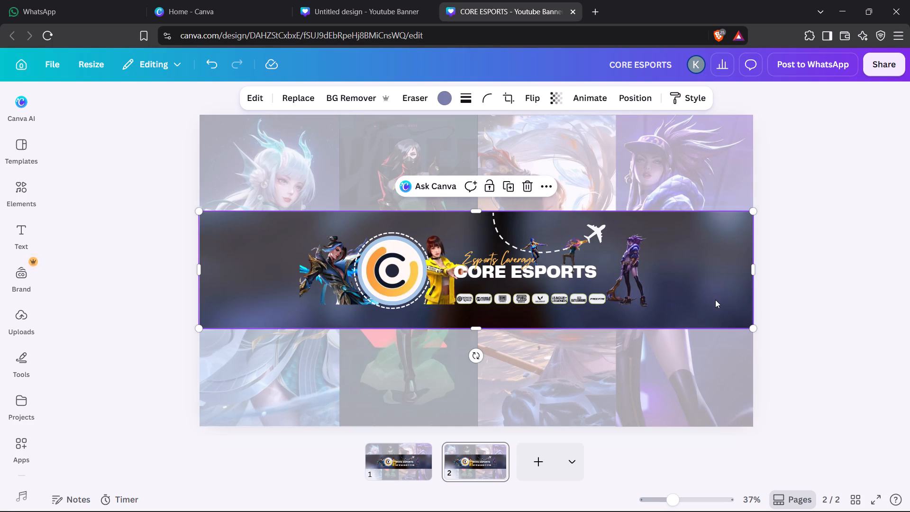
{"action": "key", "text": "Delete"}
{"action": "left_click", "coordinate": [693, 286]}
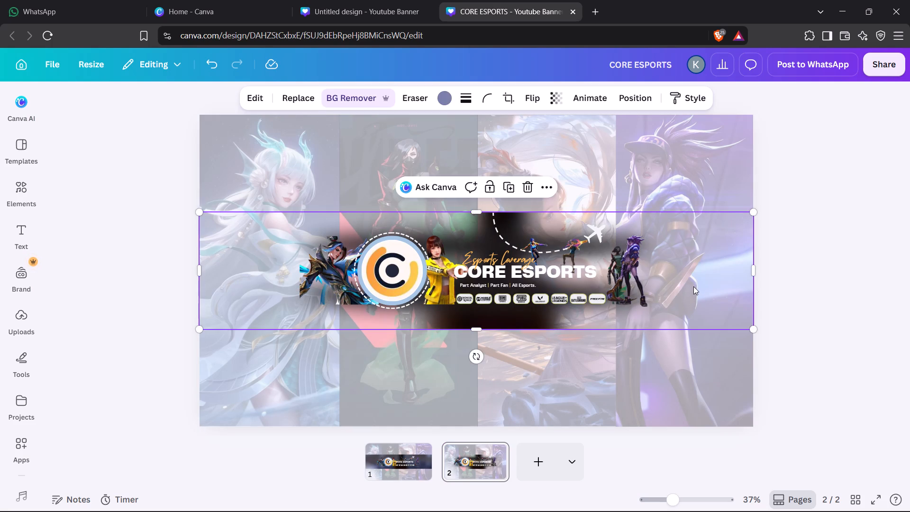
{"action": "key", "text": "Delete"}
Paste the copied travel photo strip across the centre of page 2.
{"action": "key", "text": "ctrl+v"}
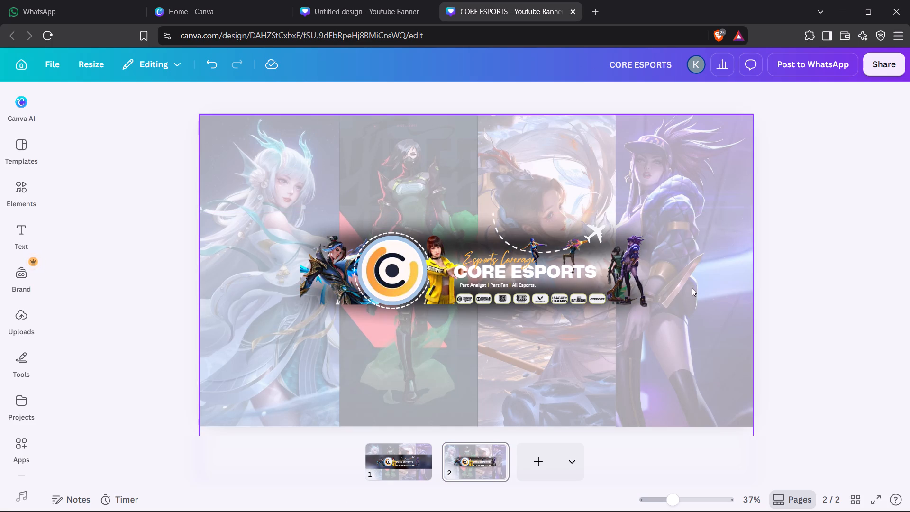
{"action": "left_click", "coordinate": [718, 284]}
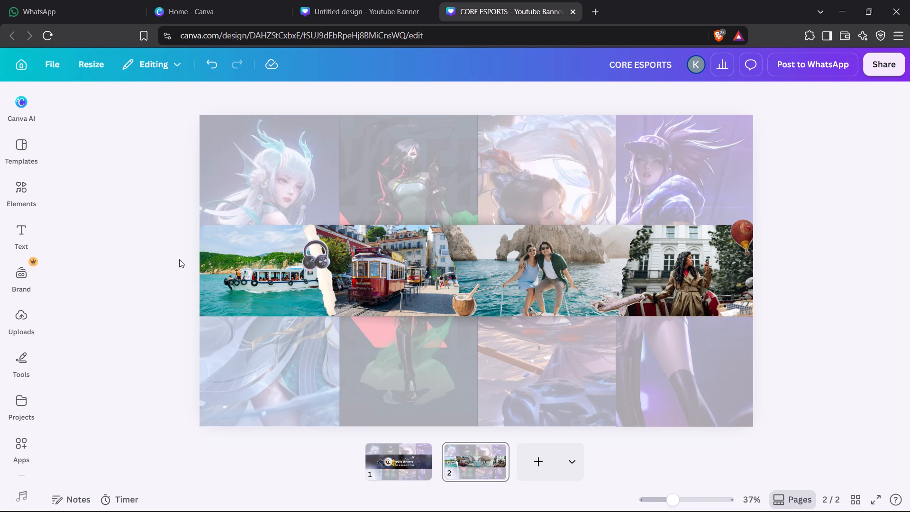
{"action": "left_click_drag", "start_coordinate": [178, 259], "coordinate": [759, 293]}
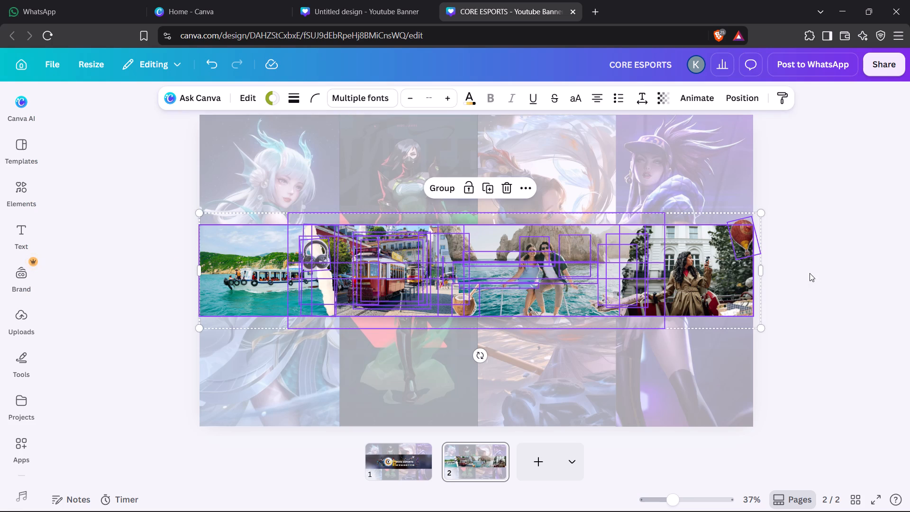
{"action": "left_click", "coordinate": [810, 273]}
Send the photo of the seated woman with the phone to the back of the layer order.
{"action": "left_click", "coordinate": [672, 264]}
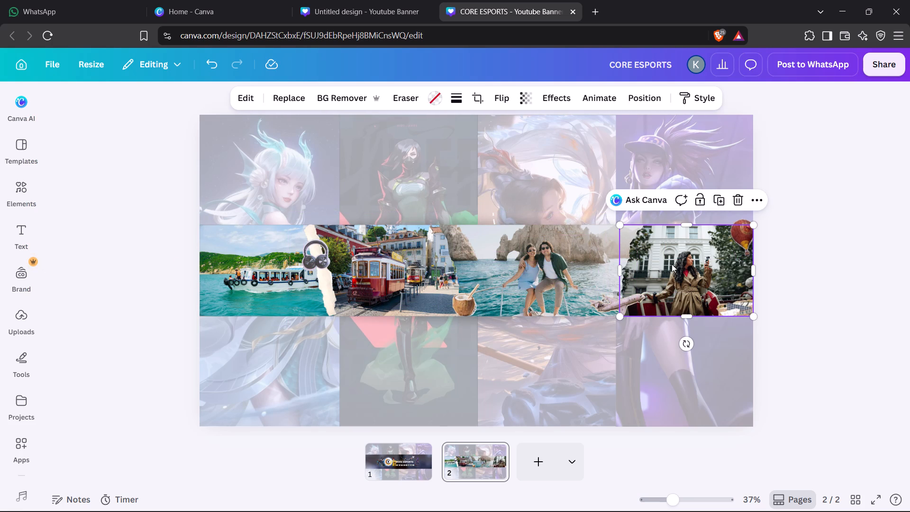
{"action": "right_click", "coordinate": [756, 201]}
{"action": "right_click", "coordinate": [688, 293]}
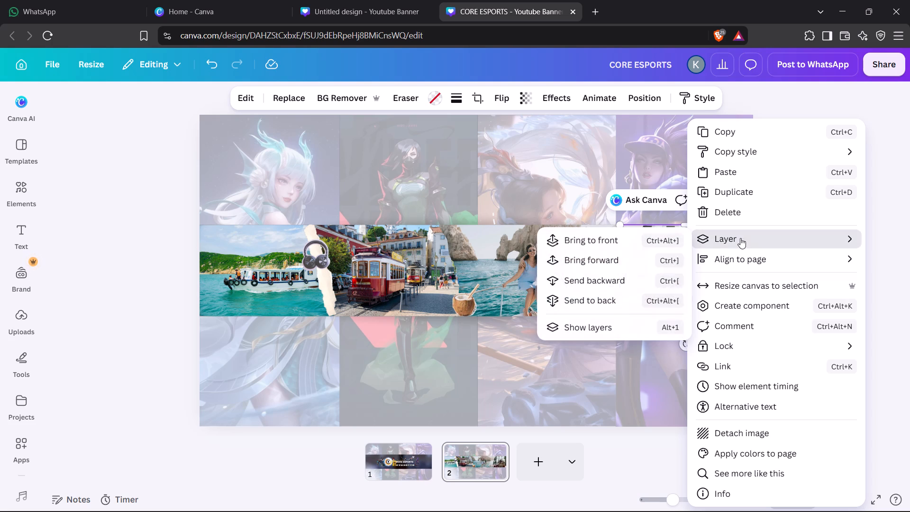
{"action": "left_click", "coordinate": [641, 283]}
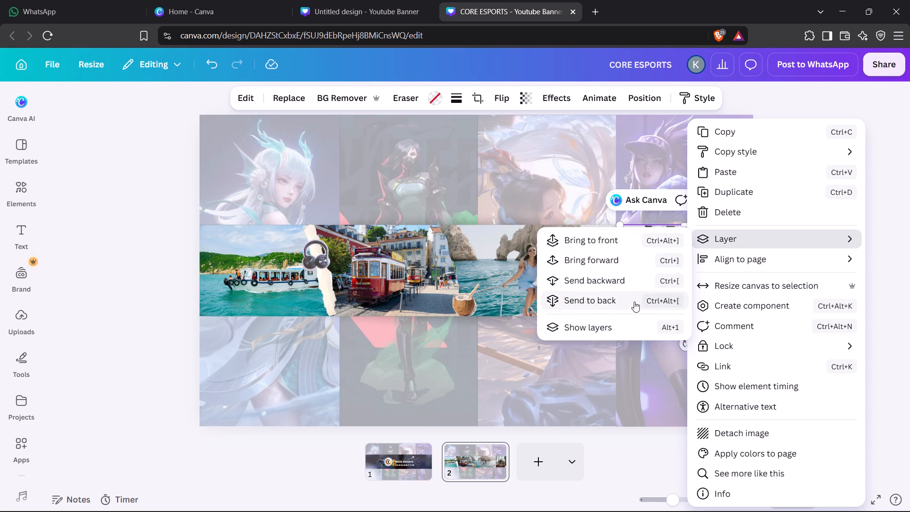
{"action": "left_click", "coordinate": [634, 302]}
{"action": "left_click", "coordinate": [94, 284]}
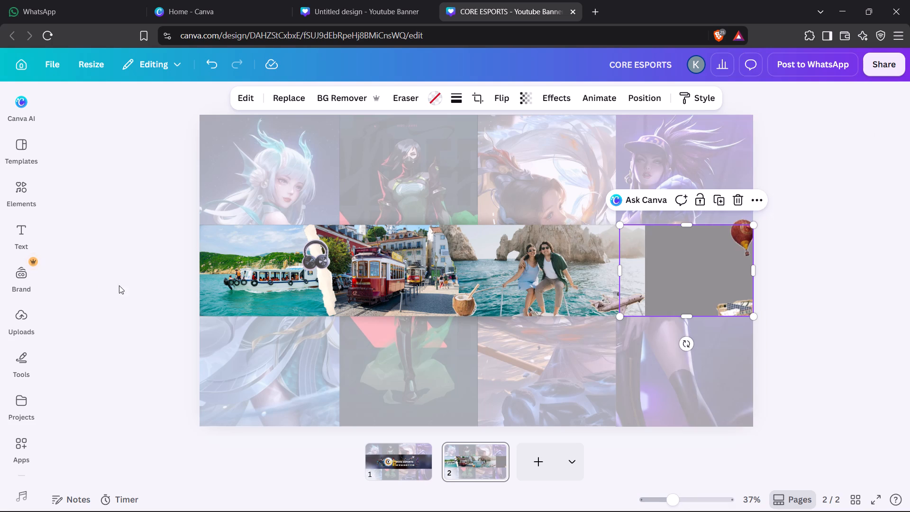
Bring the seated woman's photo forward layer by layer until it sits above the grey rectangle and the couple's photo.
{"action": "left_click", "coordinate": [760, 196]}
{"action": "left_click", "coordinate": [765, 331]}
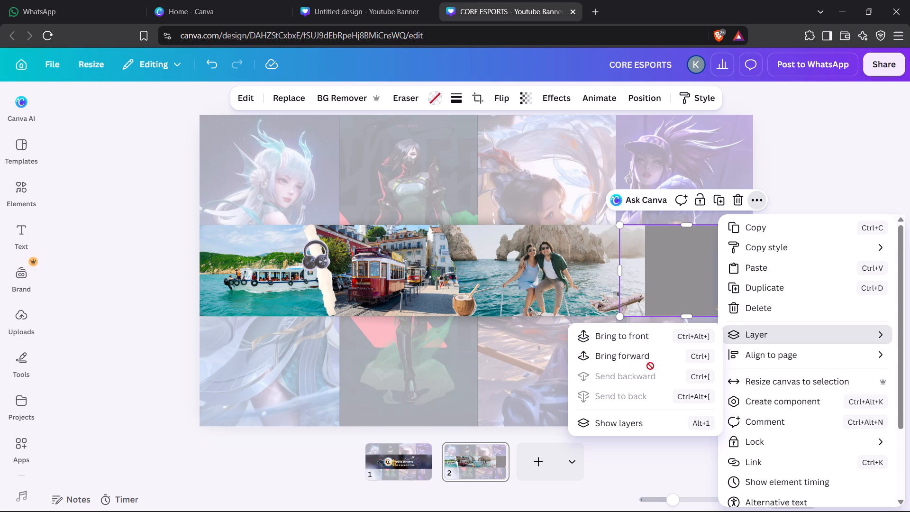
{"action": "left_click", "coordinate": [647, 357]}
{"action": "left_click", "coordinate": [647, 357]}
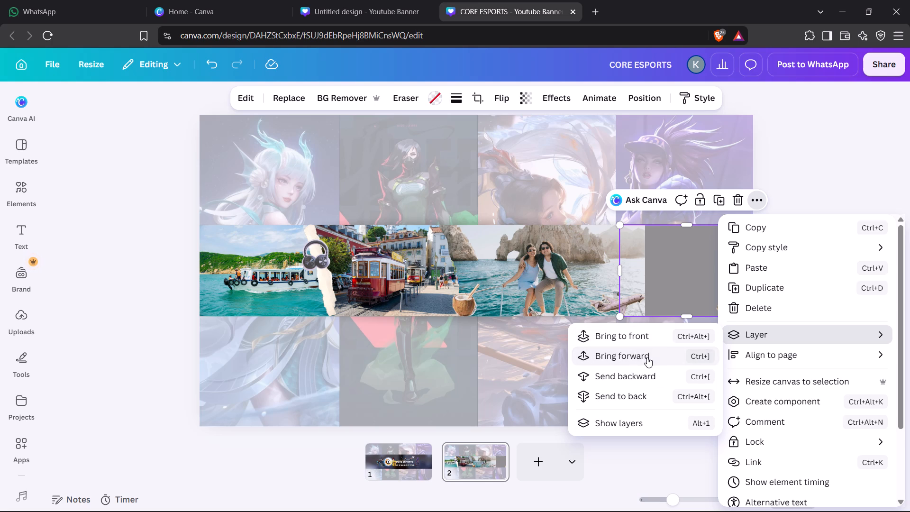
{"action": "left_click", "coordinate": [647, 357]}
{"action": "left_click", "coordinate": [647, 357]}
{"action": "double_click", "coordinate": [647, 357]}
{"action": "left_click", "coordinate": [647, 357]}
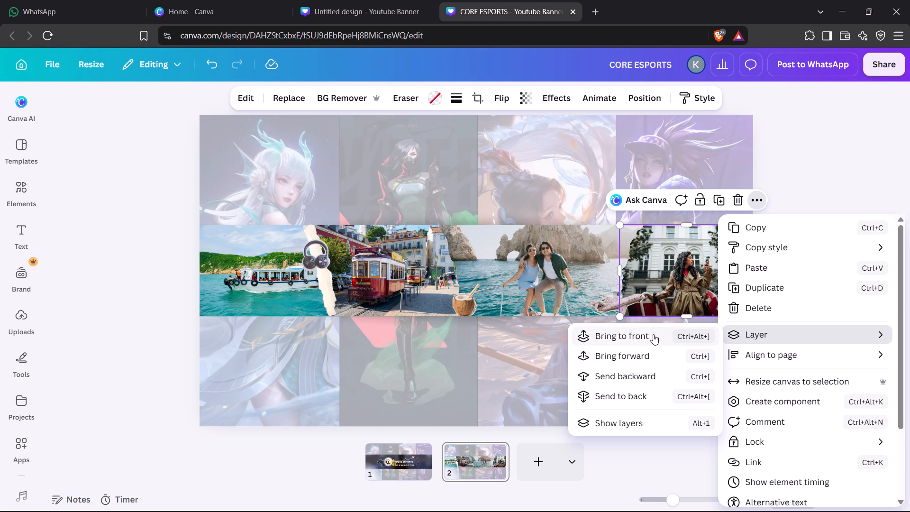
Send the seated woman's photo backward again, behind the grey rectangle.
{"action": "left_click", "coordinate": [642, 372]}
{"action": "left_click", "coordinate": [642, 372]}
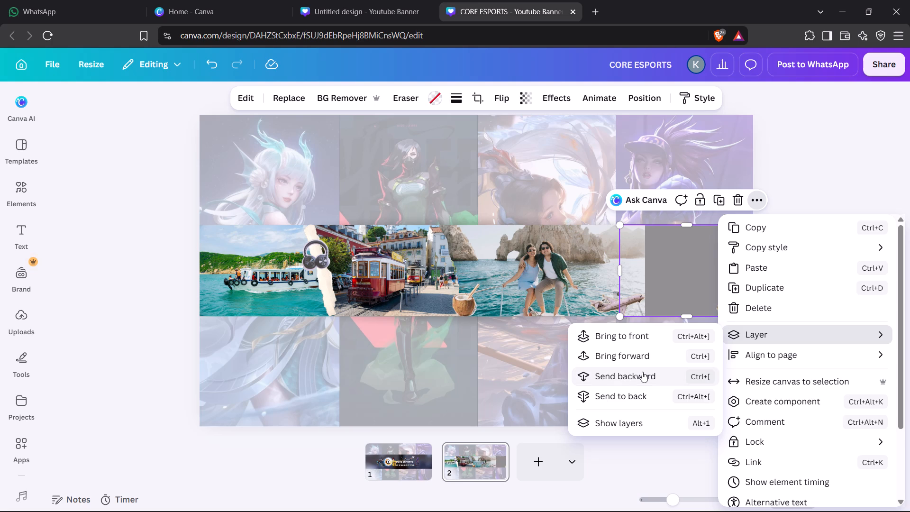
{"action": "left_click", "coordinate": [783, 143]}
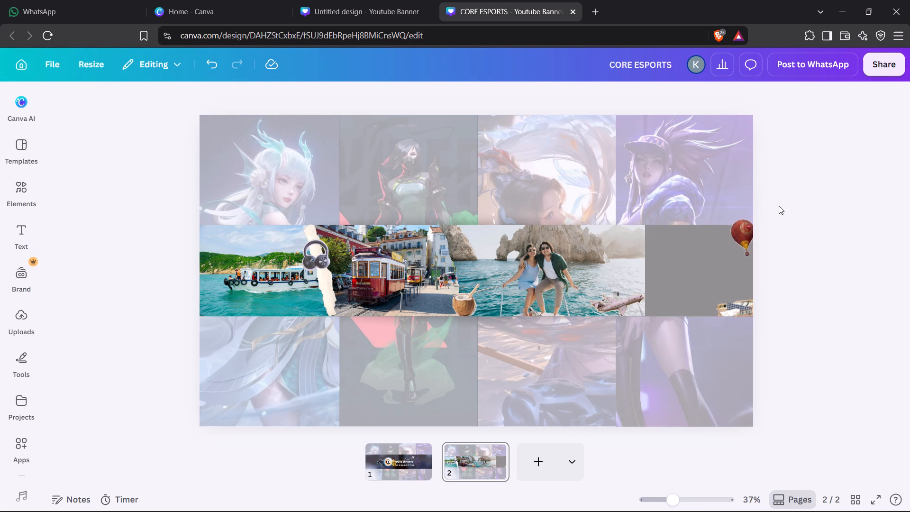
{"action": "left_click", "coordinate": [779, 206]}
Pull the grey rectangle out from behind the travel photos and delete it.
{"action": "left_click_drag", "start_coordinate": [701, 249], "coordinate": [699, 161]}
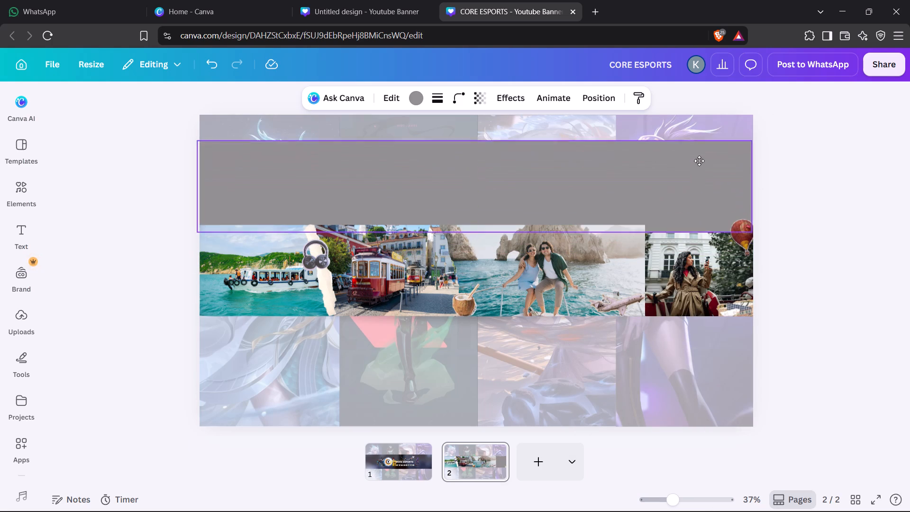
{"action": "left_click_drag", "start_coordinate": [699, 161], "coordinate": [699, 147]}
{"action": "key", "text": "Delete"}
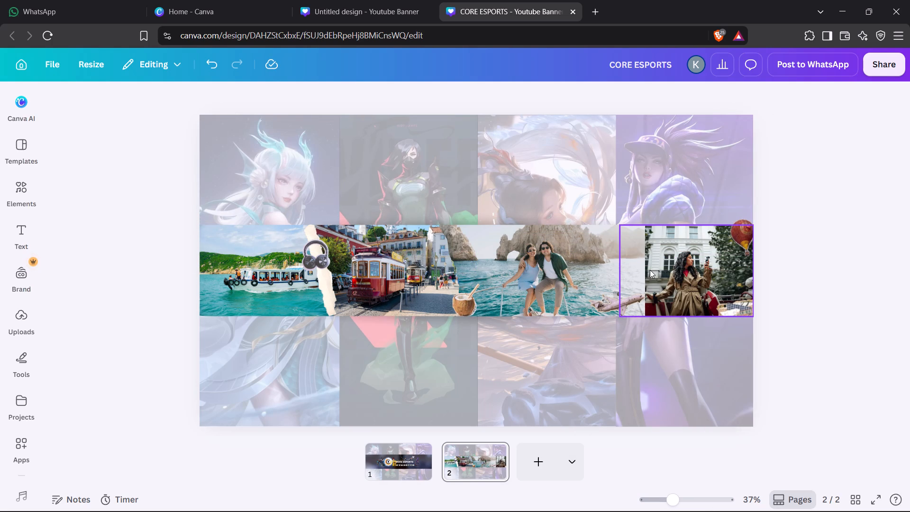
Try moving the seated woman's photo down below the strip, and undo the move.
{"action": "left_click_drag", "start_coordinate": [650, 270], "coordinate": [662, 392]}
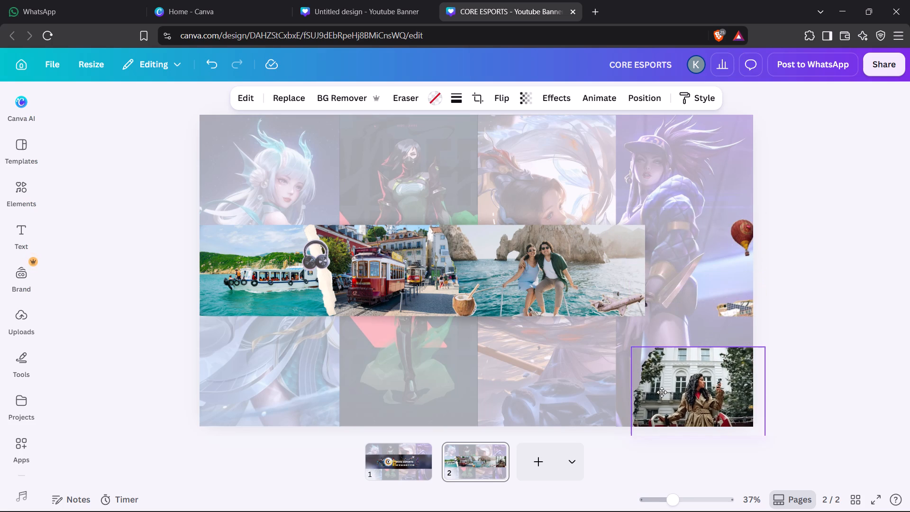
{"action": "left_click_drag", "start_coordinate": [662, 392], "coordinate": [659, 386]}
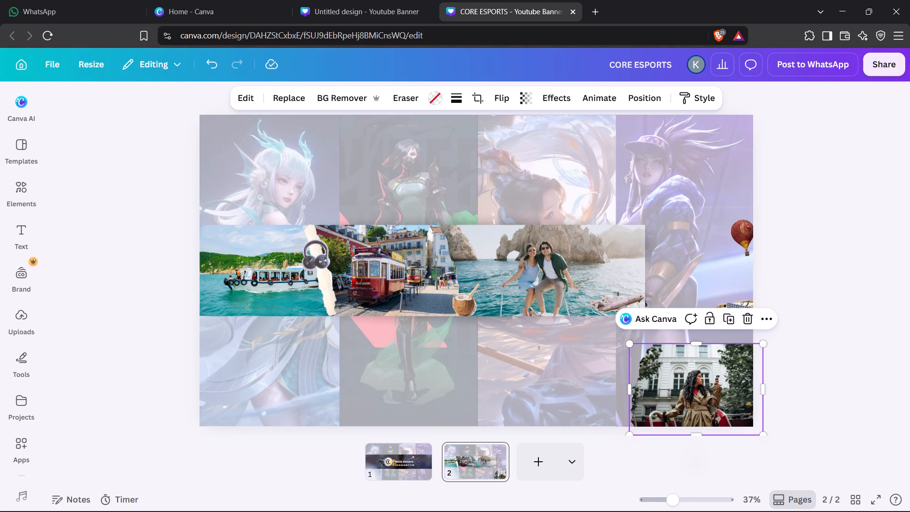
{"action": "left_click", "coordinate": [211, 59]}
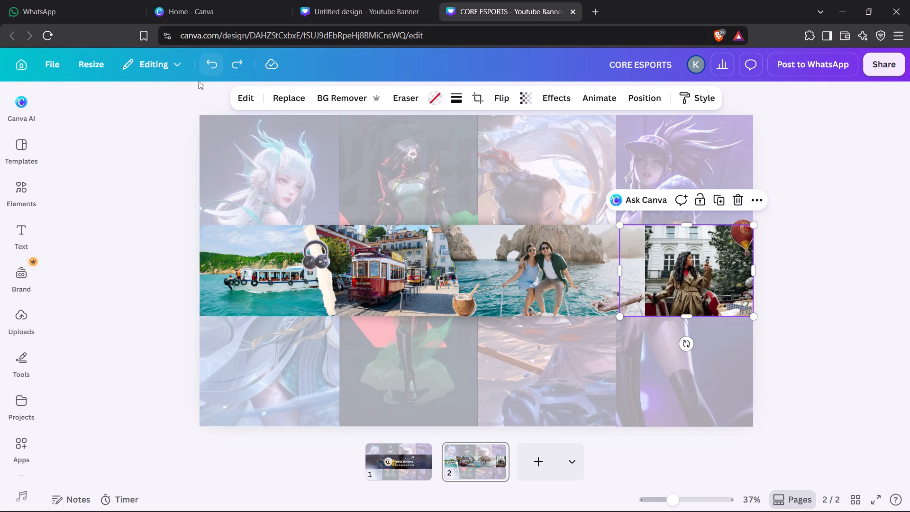
Send the boat photo backward three layers so it sits behind the tram photo.
{"action": "left_click", "coordinate": [243, 258]}
{"action": "left_click", "coordinate": [335, 194]}
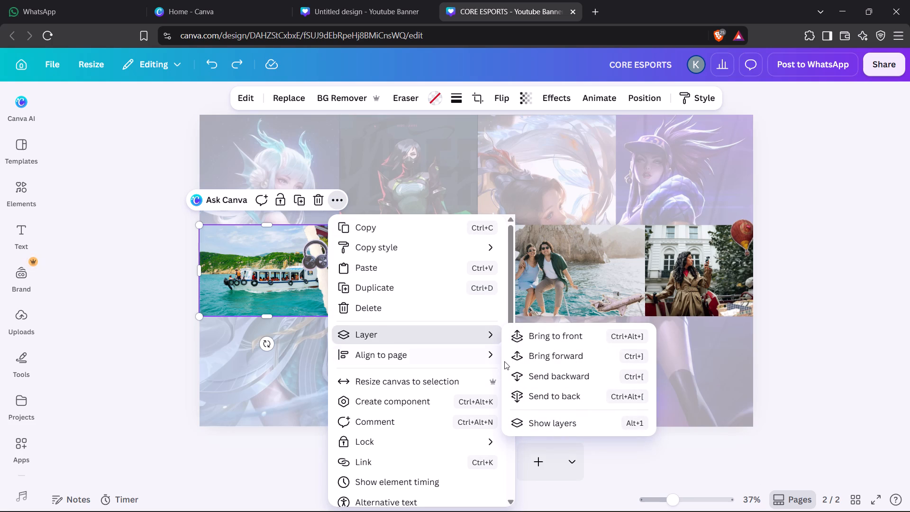
{"action": "left_click", "coordinate": [534, 370]}
{"action": "left_click", "coordinate": [534, 370]}
{"action": "left_click", "coordinate": [534, 370]}
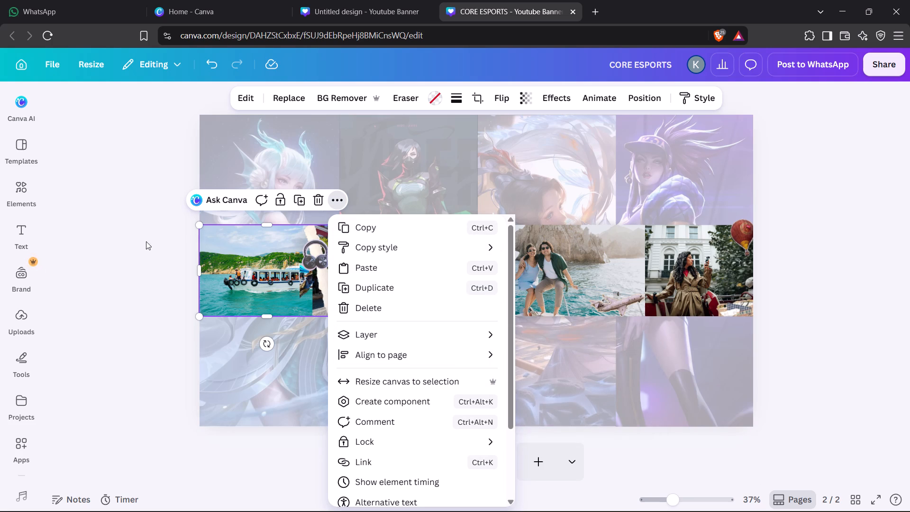
{"action": "left_click", "coordinate": [67, 283]}
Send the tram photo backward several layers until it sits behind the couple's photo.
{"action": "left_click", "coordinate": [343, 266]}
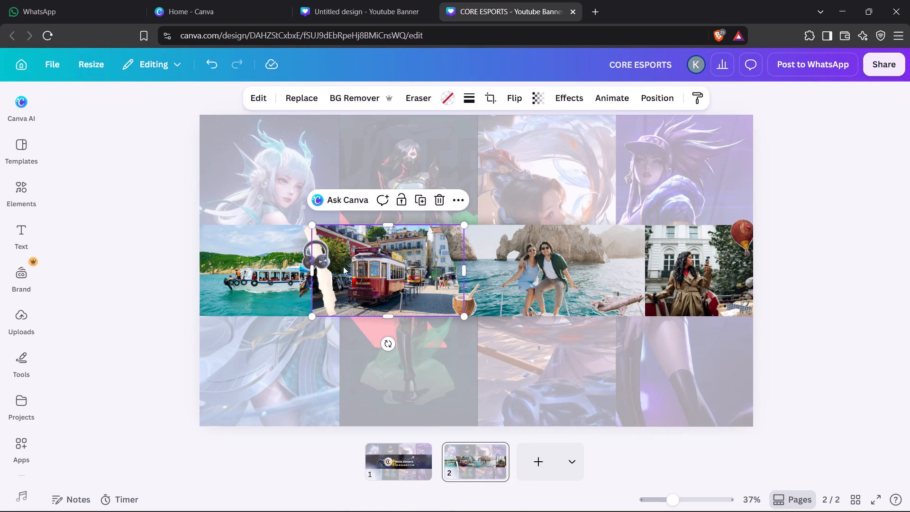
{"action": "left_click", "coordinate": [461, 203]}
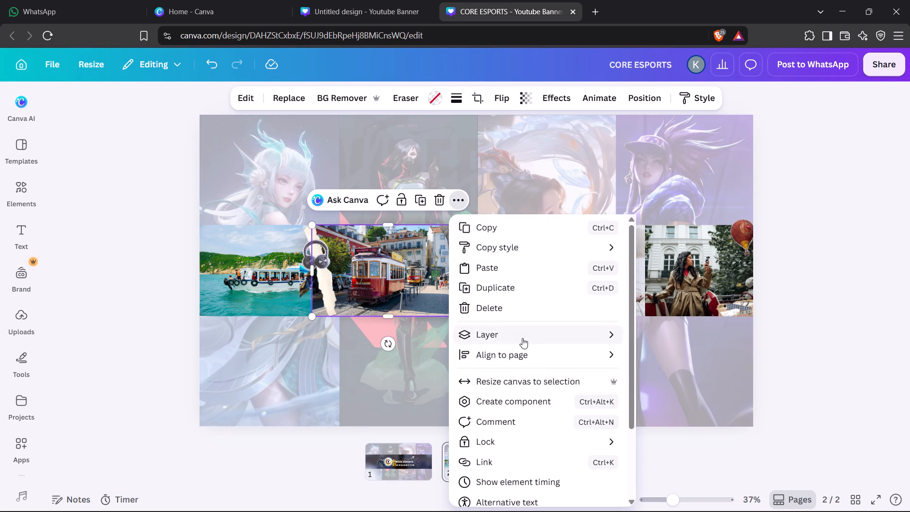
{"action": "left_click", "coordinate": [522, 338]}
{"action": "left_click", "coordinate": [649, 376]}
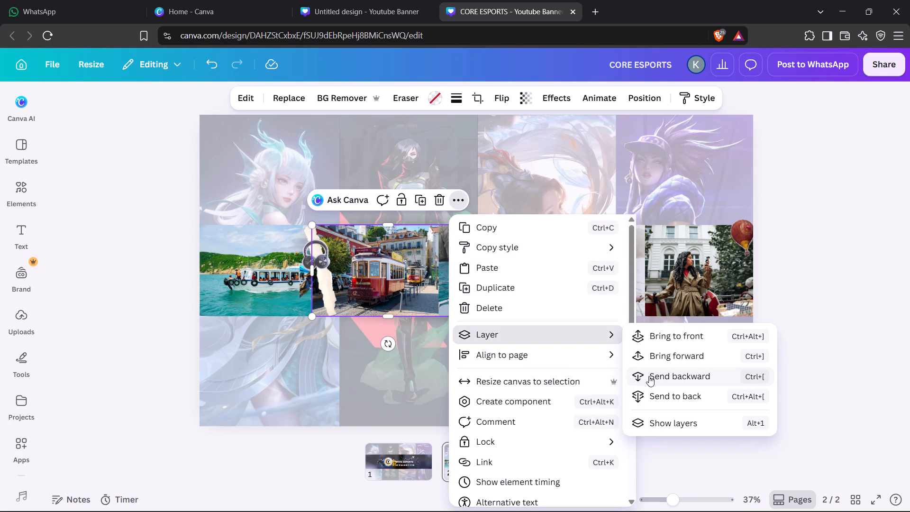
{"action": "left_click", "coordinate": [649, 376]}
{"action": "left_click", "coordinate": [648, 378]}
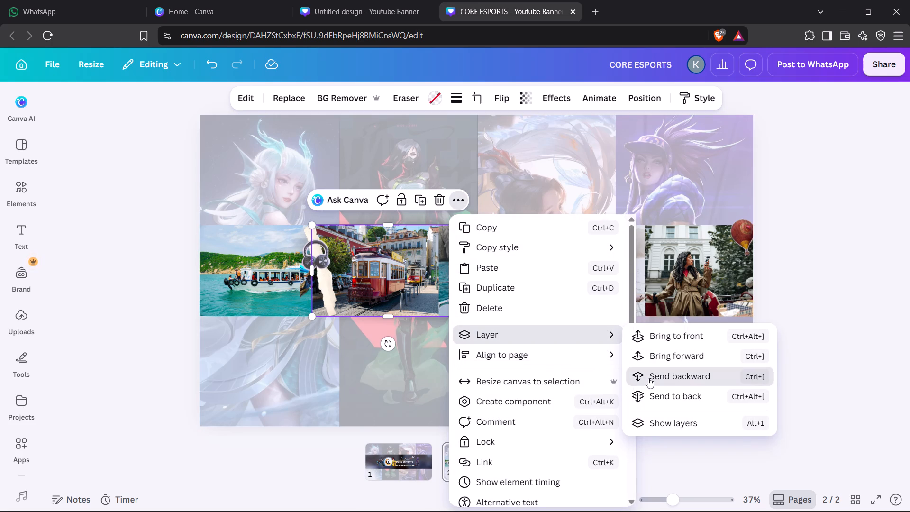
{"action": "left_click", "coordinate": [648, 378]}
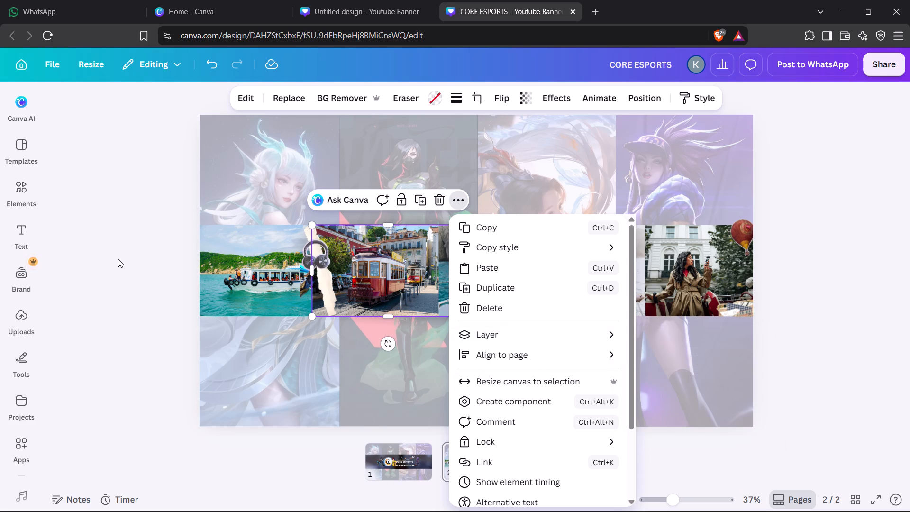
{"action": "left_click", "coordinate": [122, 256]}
Send the tram photo to the back, behind the round logo and the game characters.
{"action": "left_click", "coordinate": [355, 266]}
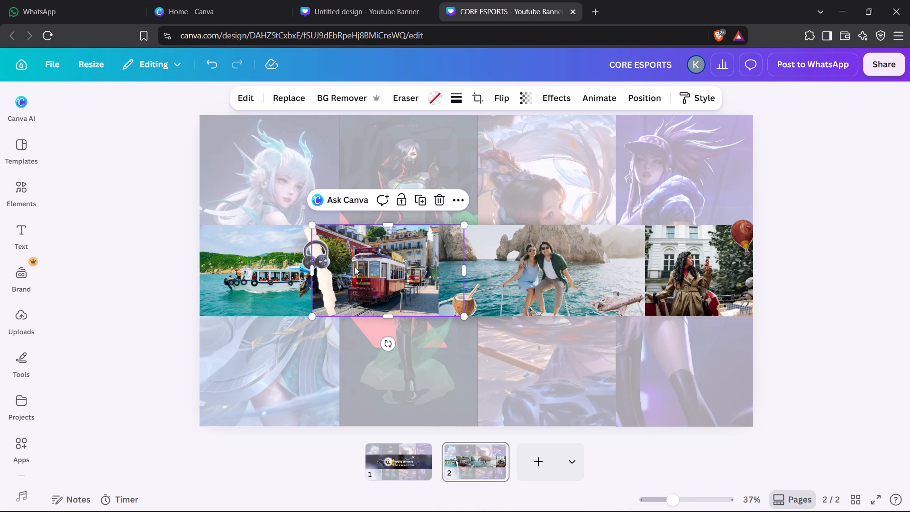
{"action": "left_click", "coordinate": [451, 195]}
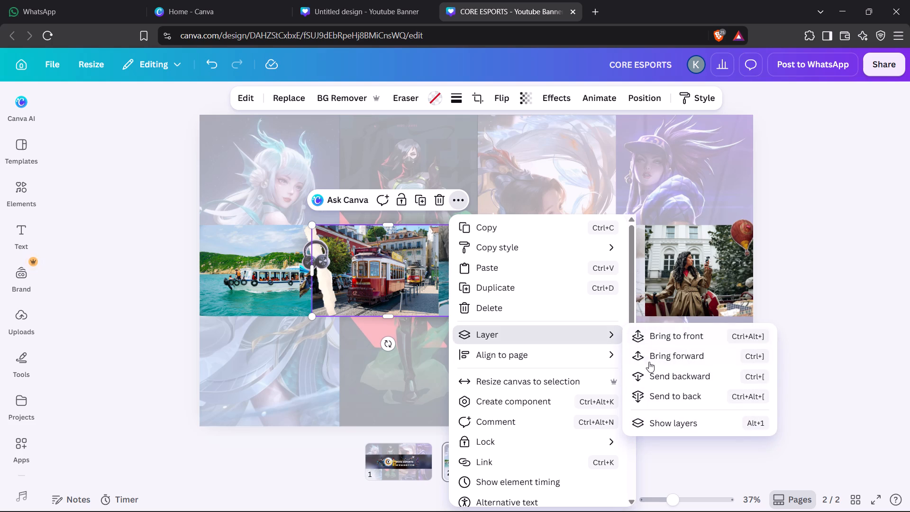
{"action": "left_click", "coordinate": [655, 388]}
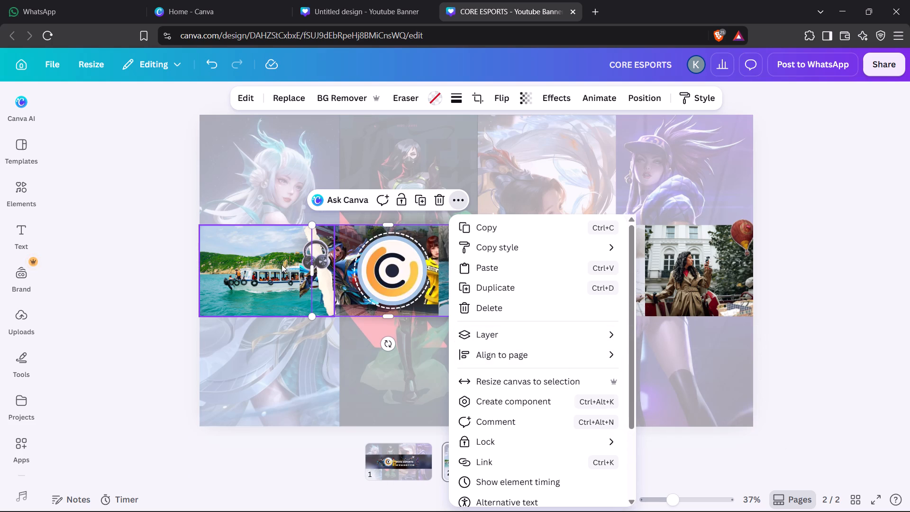
Send the torn white paper strip beside the headphones to the back of the page.
{"action": "left_click", "coordinate": [329, 299]}
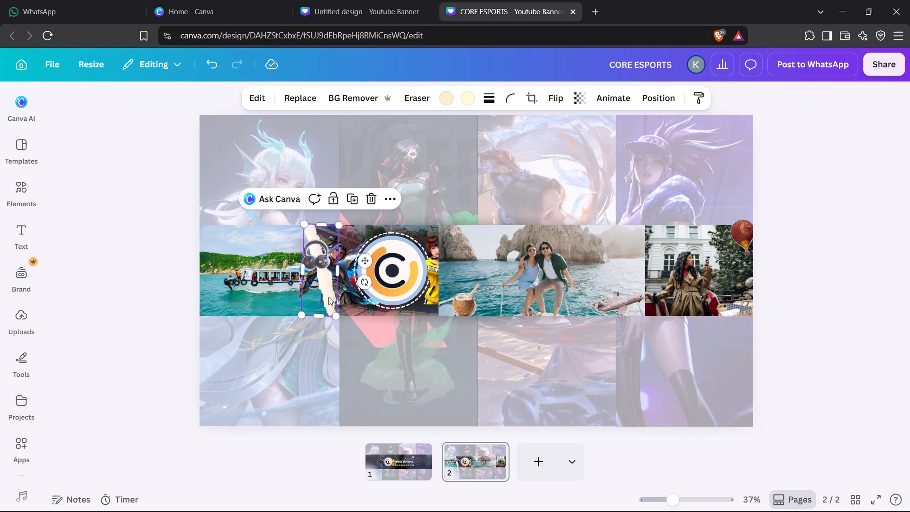
{"action": "left_click", "coordinate": [389, 202]}
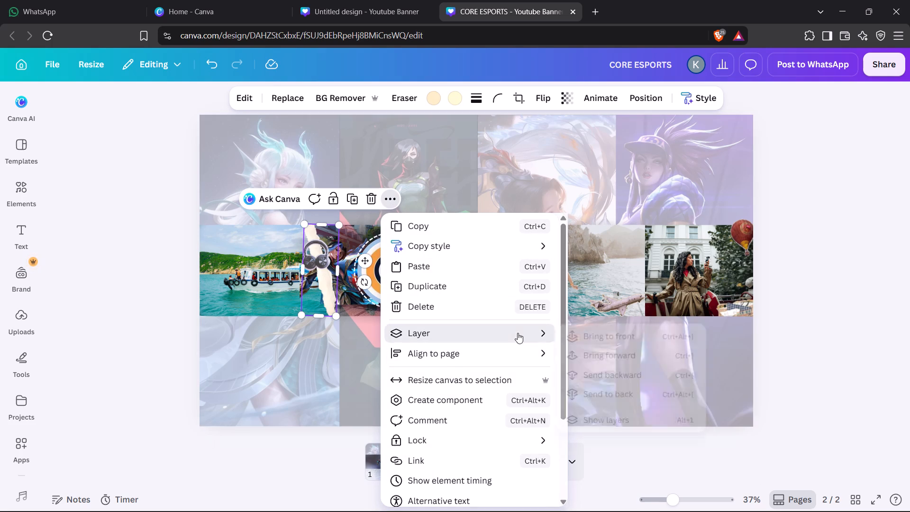
{"action": "left_click", "coordinate": [583, 390]}
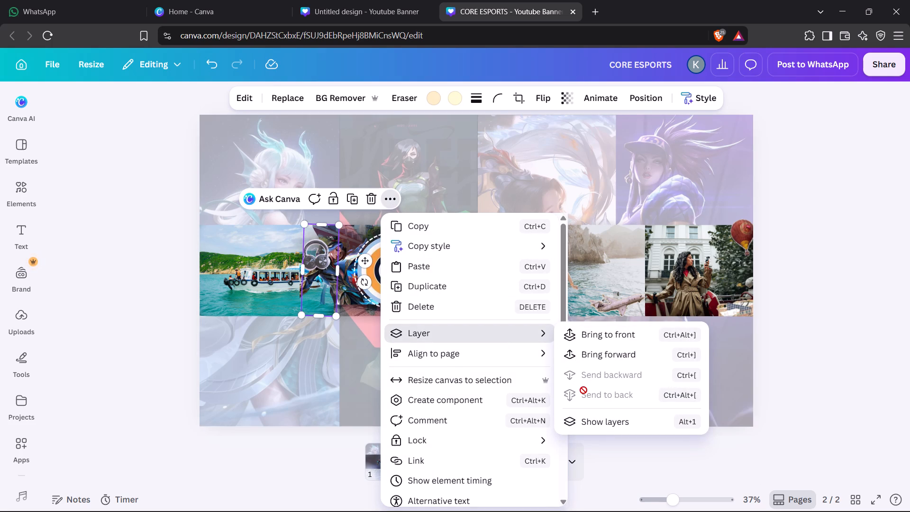
{"action": "left_click", "coordinate": [186, 290]}
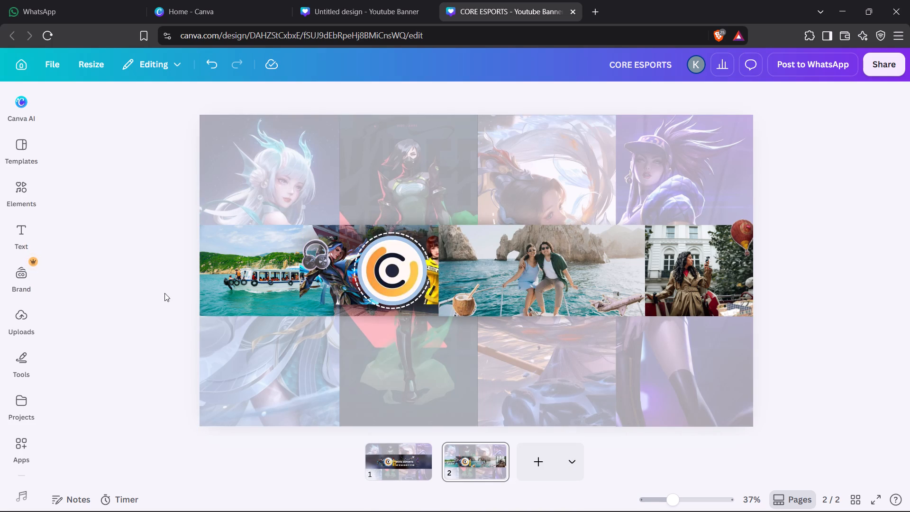
Send the couple's photo to the back, behind the CORE ESPORTS title and the row of game logos.
{"action": "left_click", "coordinate": [507, 258]}
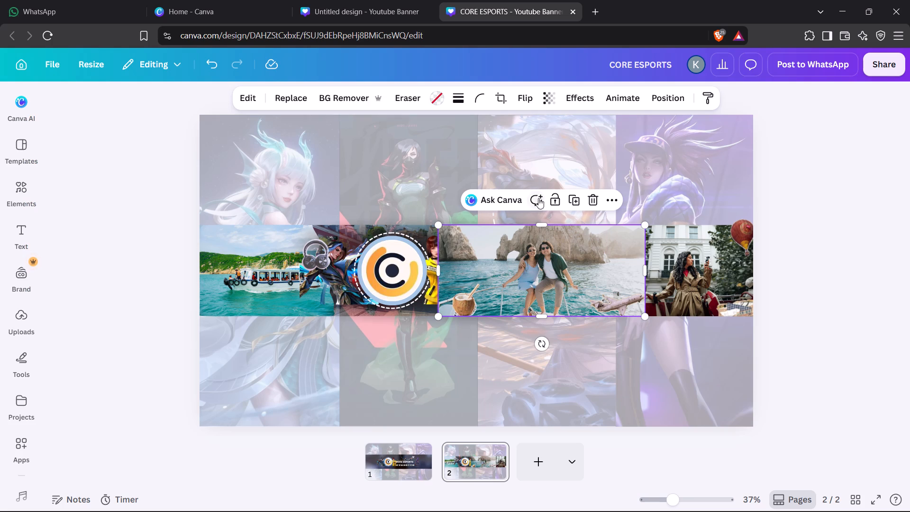
{"action": "left_click", "coordinate": [635, 198]}
{"action": "left_click", "coordinate": [592, 244]}
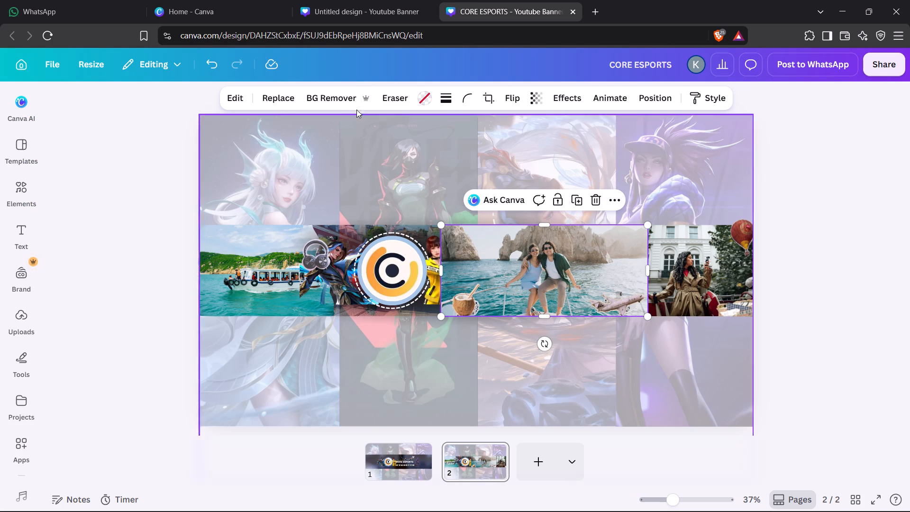
{"action": "left_click", "coordinate": [213, 58]}
{"action": "left_click", "coordinate": [608, 200]}
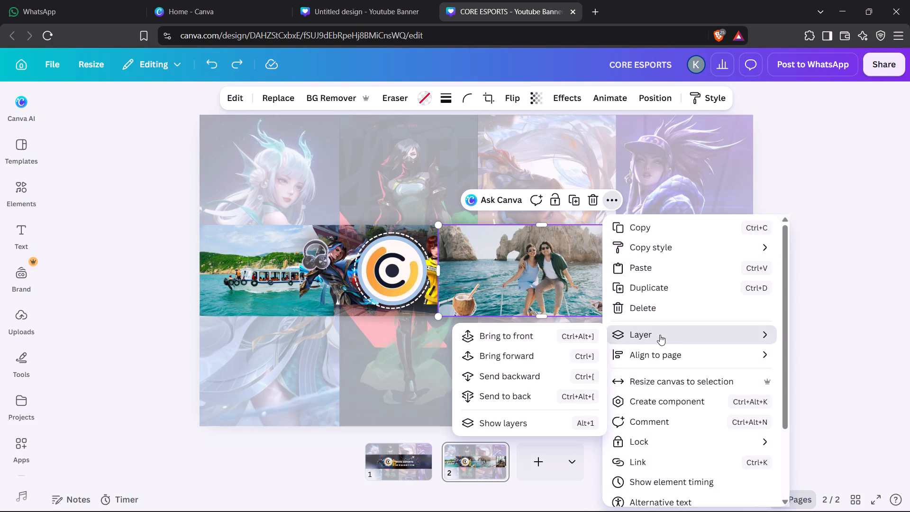
{"action": "left_click", "coordinate": [539, 390]}
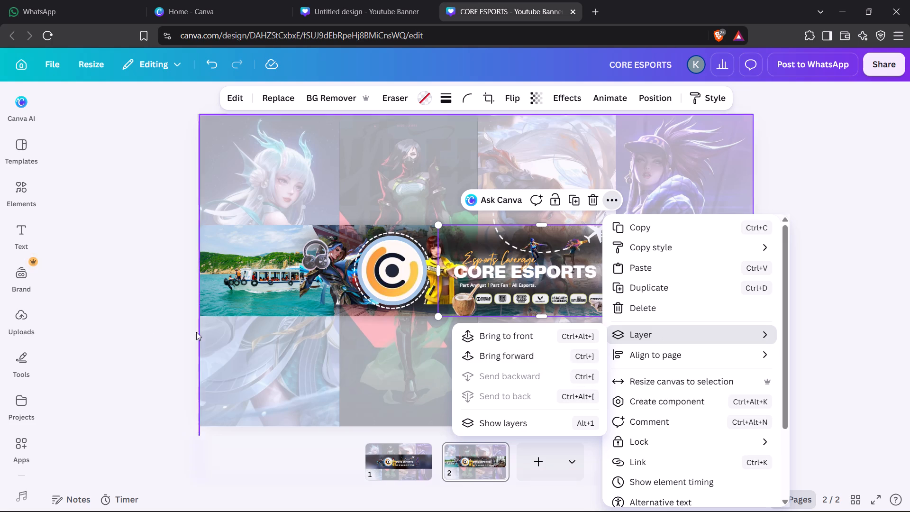
{"action": "left_click", "coordinate": [138, 290]}
Send the seated woman's photo to the back, and bring it forward two layers above the faded background artwork.
{"action": "left_click", "coordinate": [735, 266]}
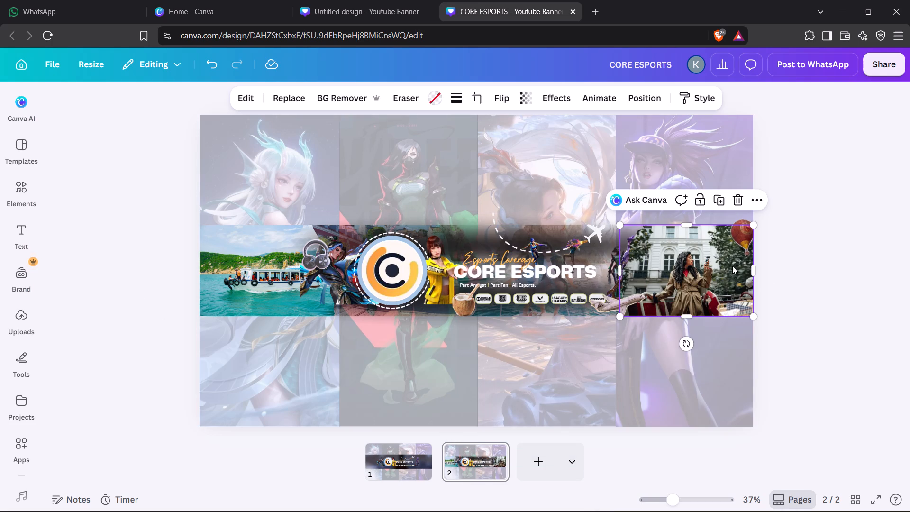
{"action": "left_click", "coordinate": [753, 196]}
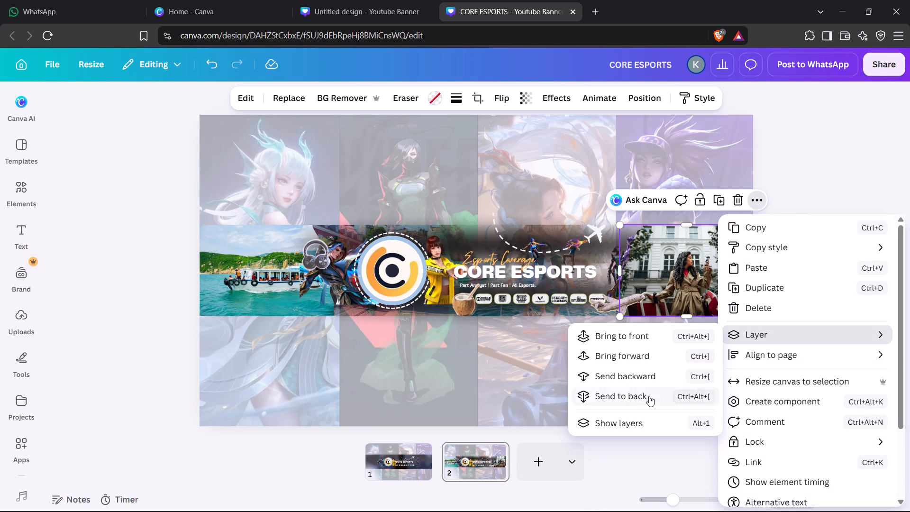
{"action": "left_click", "coordinate": [649, 396]}
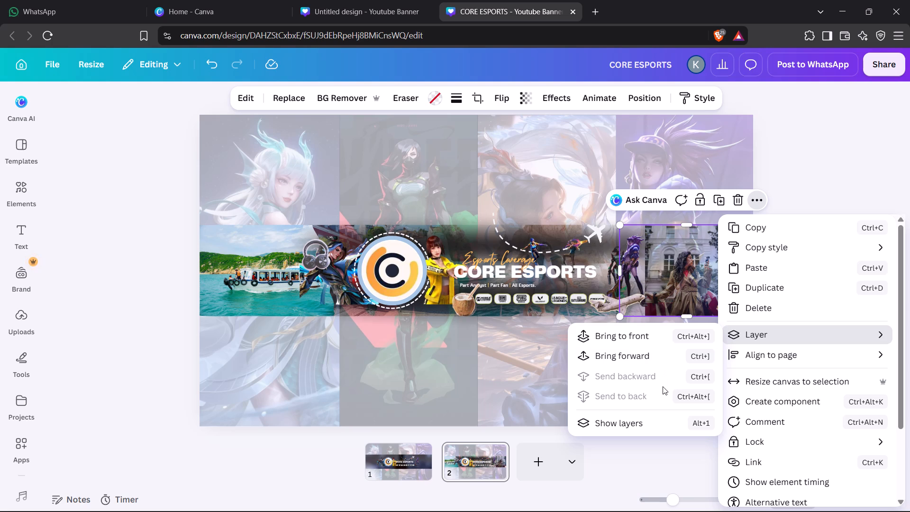
{"action": "left_click", "coordinate": [650, 354]}
{"action": "left_click", "coordinate": [650, 354]}
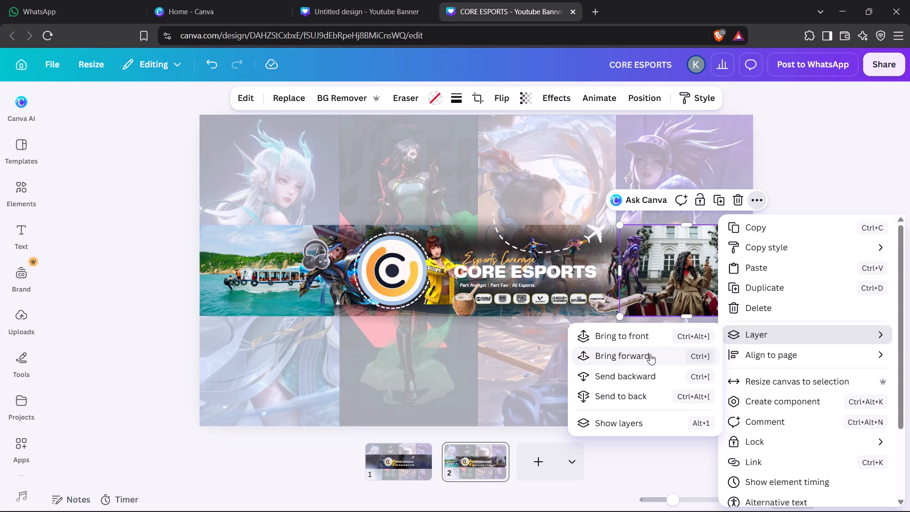
{"action": "left_click", "coordinate": [856, 104]}
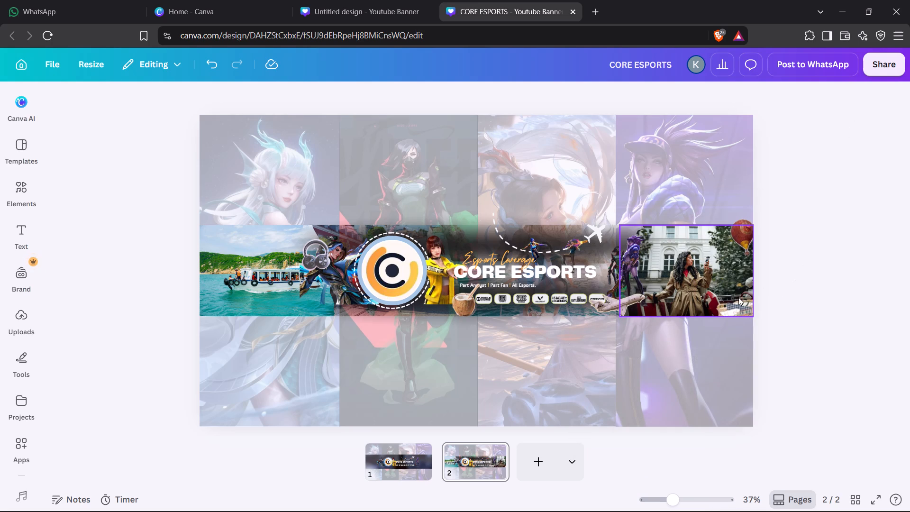
Replace the seated woman's photo with the uploaded wide Valorant artwork.
{"action": "left_click", "coordinate": [699, 263]}
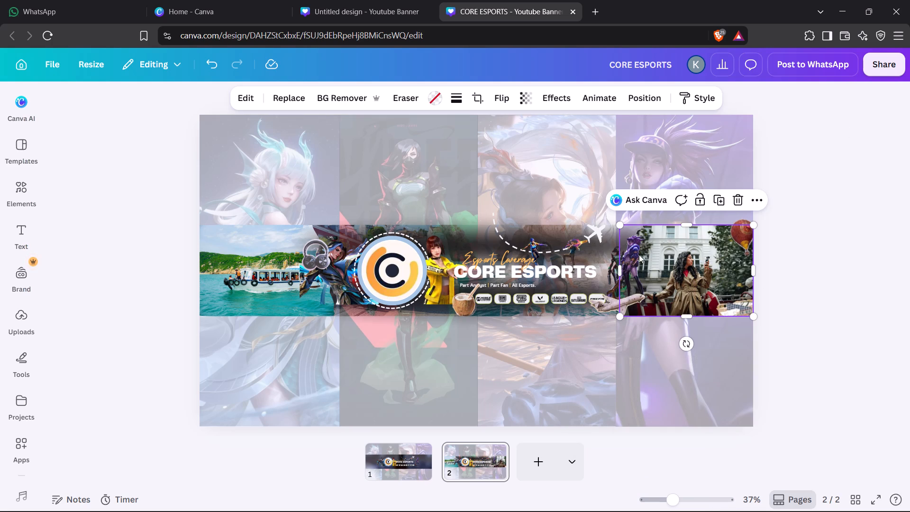
{"action": "left_click", "coordinate": [298, 97]}
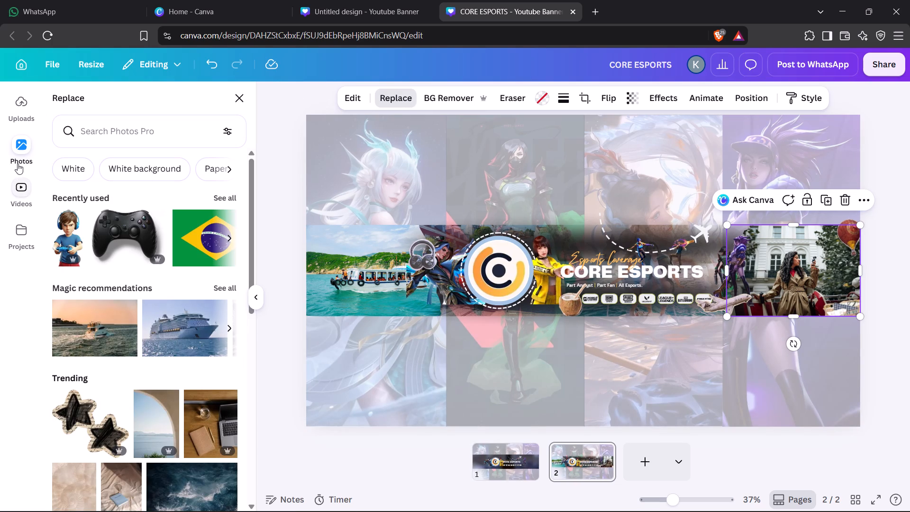
{"action": "left_click", "coordinate": [13, 104]}
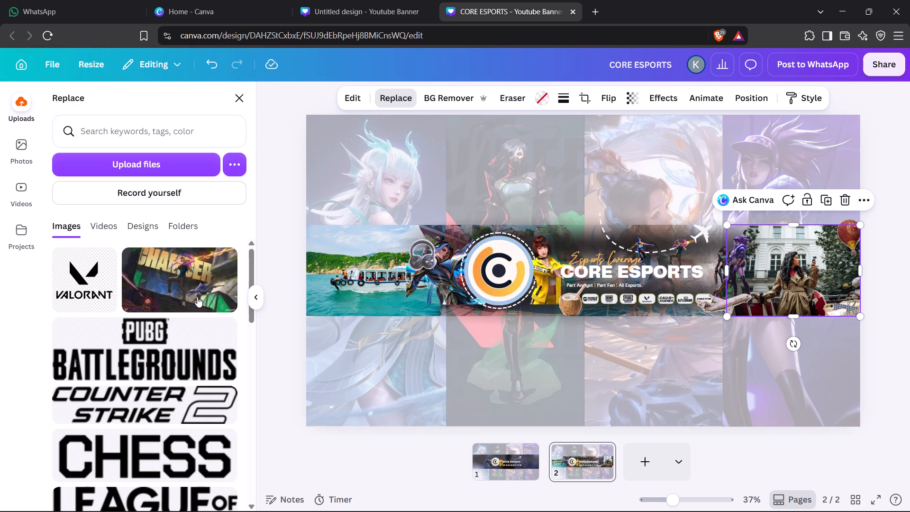
{"action": "left_click", "coordinate": [174, 270]}
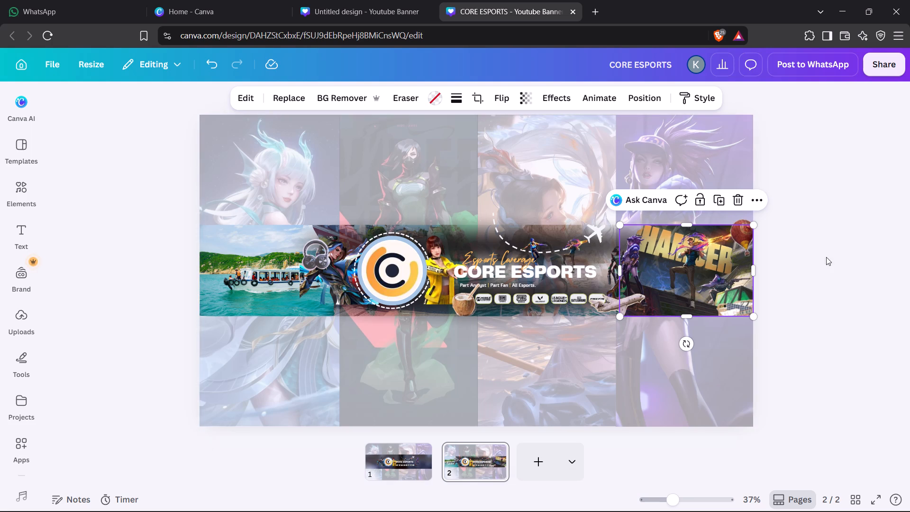
Delete the upper and lower dark gradient overlays behind the logo and the CORE ESPORTS title.
{"action": "left_click", "coordinate": [391, 220]}
{"action": "key", "text": "Delete"}
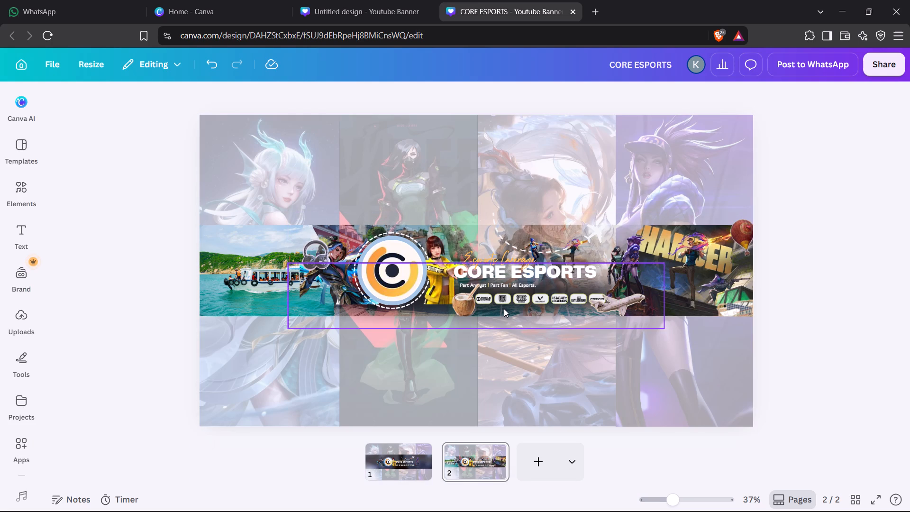
{"action": "left_click", "coordinate": [504, 309]}
{"action": "key", "text": "Delete"}
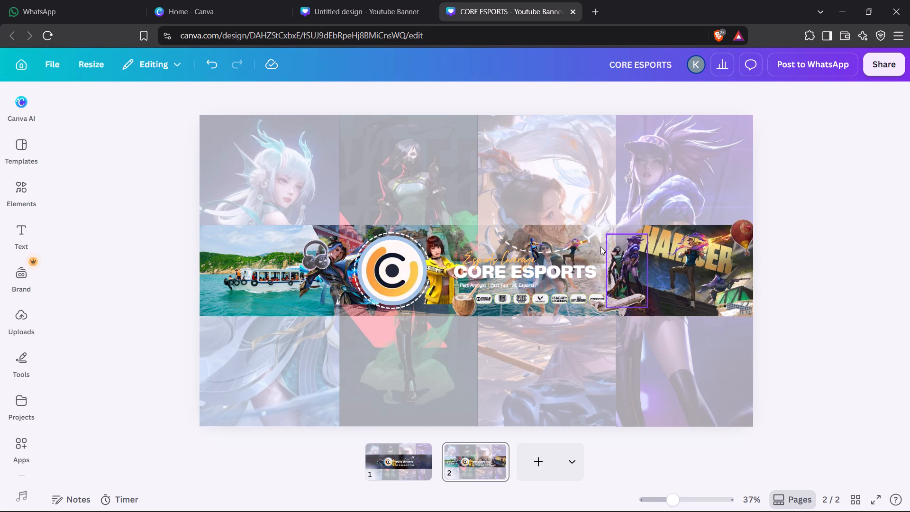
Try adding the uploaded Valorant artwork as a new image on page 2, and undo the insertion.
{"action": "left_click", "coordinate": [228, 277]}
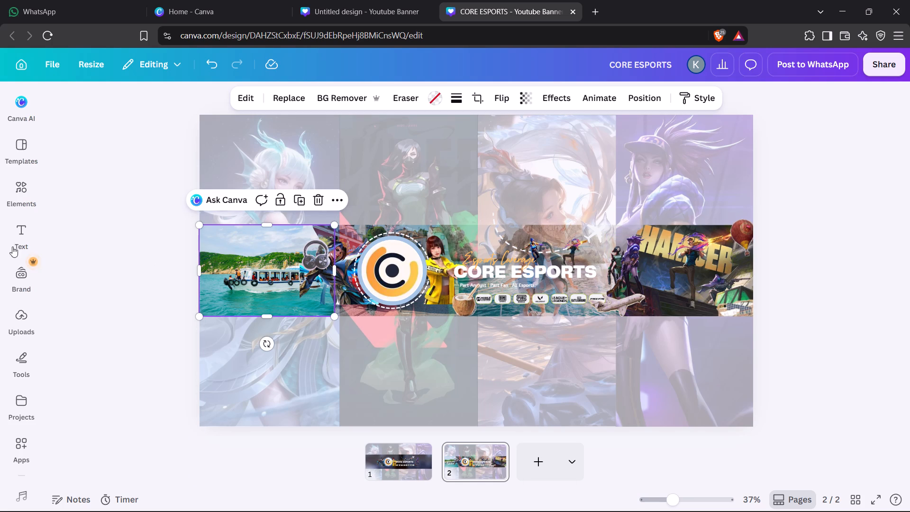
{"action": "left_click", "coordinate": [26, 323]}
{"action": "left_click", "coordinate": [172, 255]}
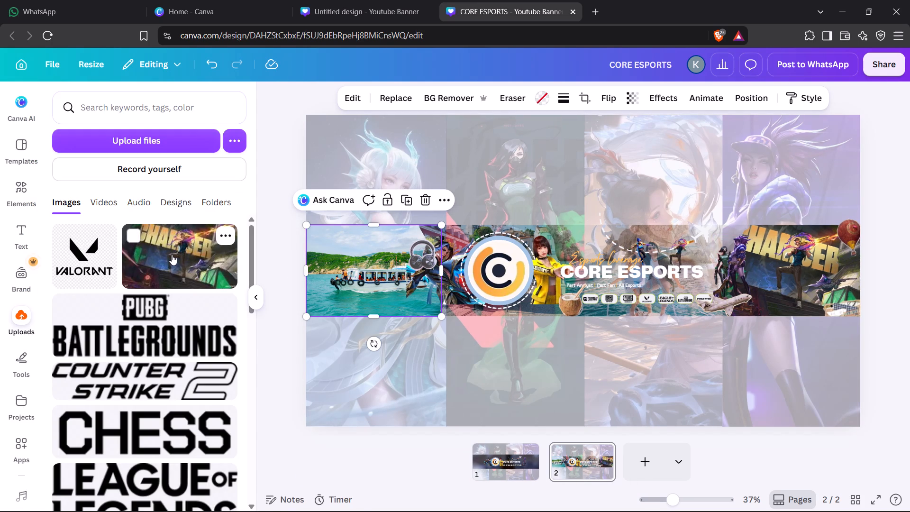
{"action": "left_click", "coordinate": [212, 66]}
Replace the boat photo with the same uploaded Valorant artwork.
{"action": "left_click", "coordinate": [378, 277]}
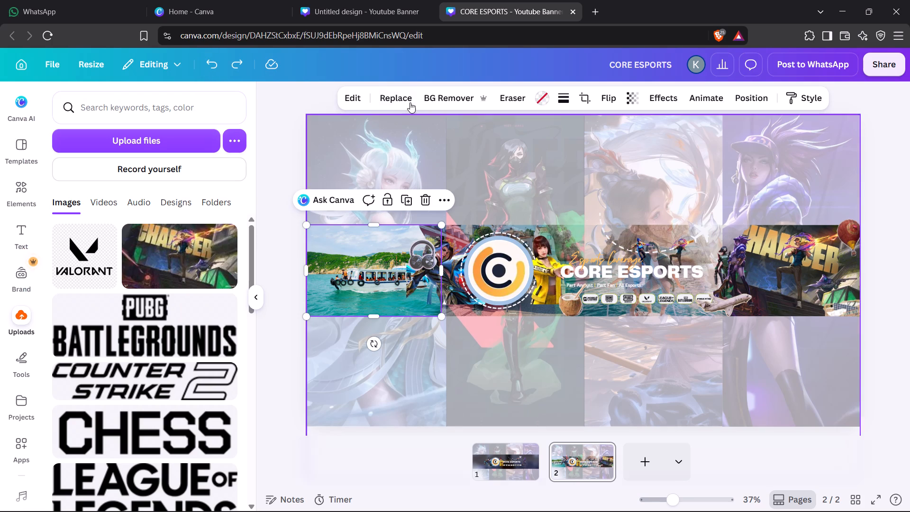
{"action": "left_click", "coordinate": [400, 94]}
{"action": "left_click", "coordinate": [169, 278]}
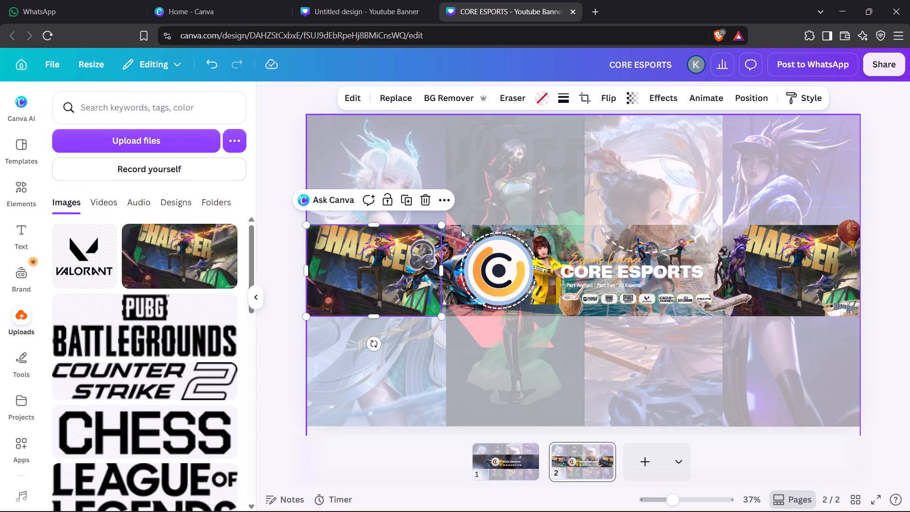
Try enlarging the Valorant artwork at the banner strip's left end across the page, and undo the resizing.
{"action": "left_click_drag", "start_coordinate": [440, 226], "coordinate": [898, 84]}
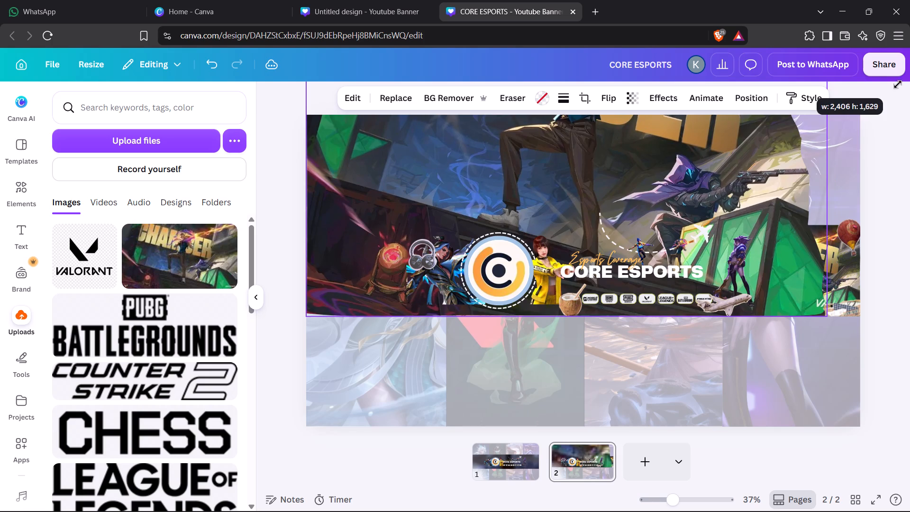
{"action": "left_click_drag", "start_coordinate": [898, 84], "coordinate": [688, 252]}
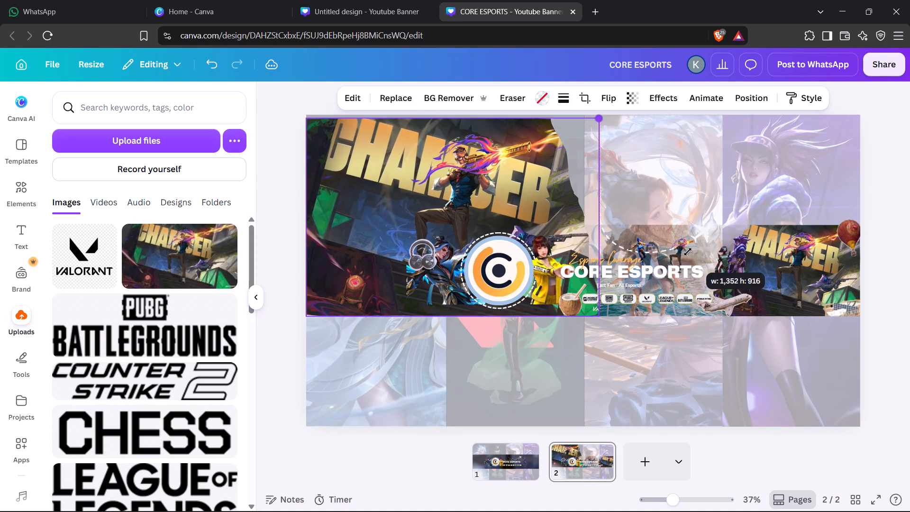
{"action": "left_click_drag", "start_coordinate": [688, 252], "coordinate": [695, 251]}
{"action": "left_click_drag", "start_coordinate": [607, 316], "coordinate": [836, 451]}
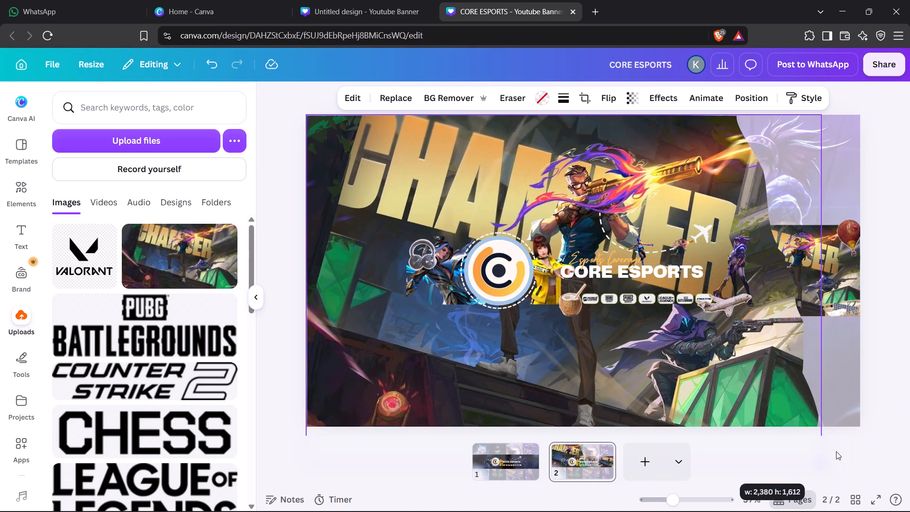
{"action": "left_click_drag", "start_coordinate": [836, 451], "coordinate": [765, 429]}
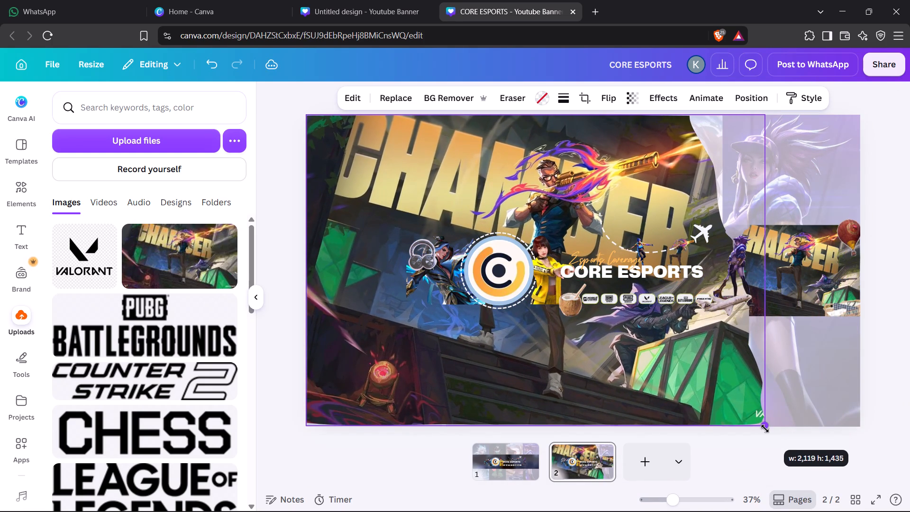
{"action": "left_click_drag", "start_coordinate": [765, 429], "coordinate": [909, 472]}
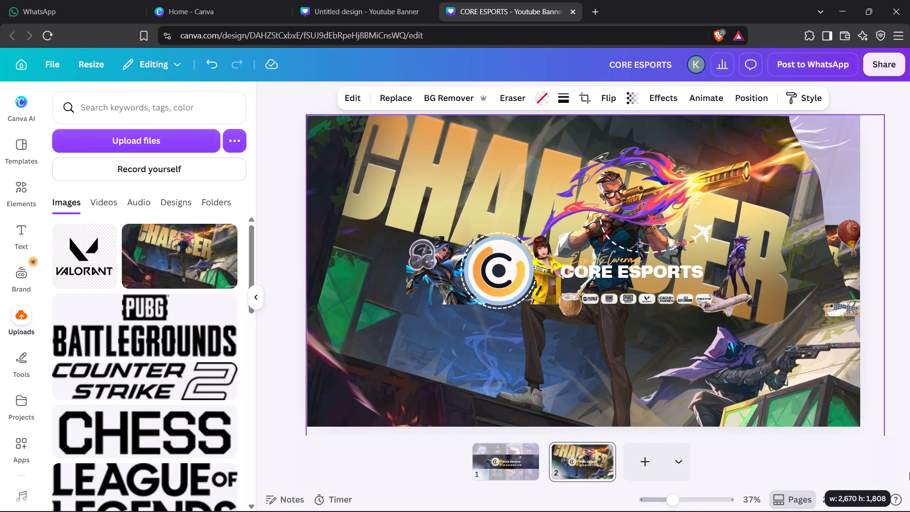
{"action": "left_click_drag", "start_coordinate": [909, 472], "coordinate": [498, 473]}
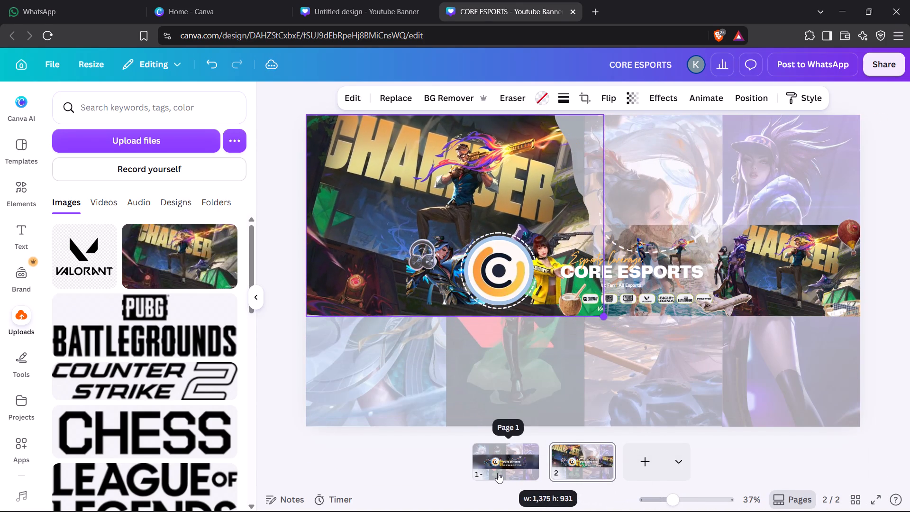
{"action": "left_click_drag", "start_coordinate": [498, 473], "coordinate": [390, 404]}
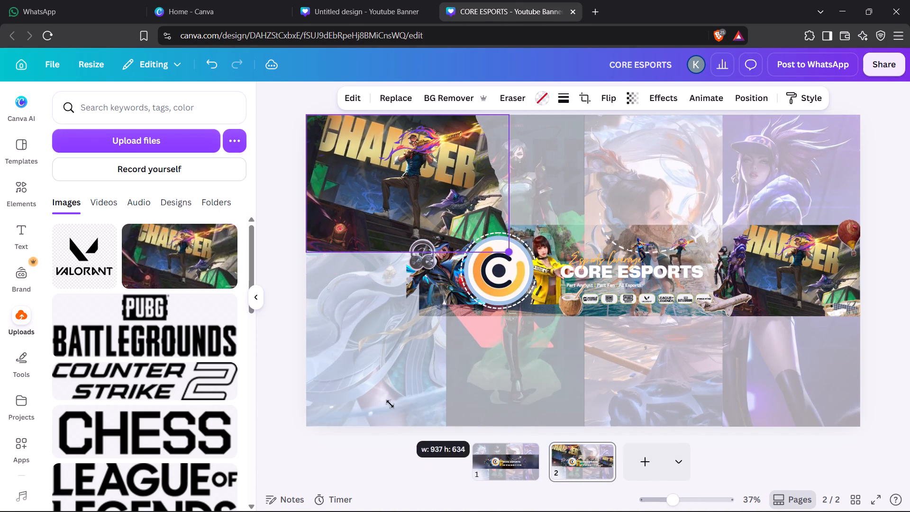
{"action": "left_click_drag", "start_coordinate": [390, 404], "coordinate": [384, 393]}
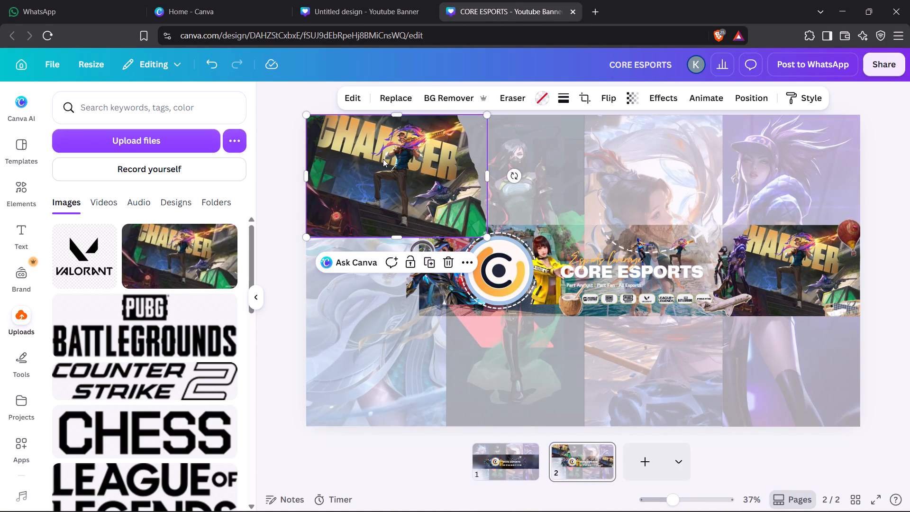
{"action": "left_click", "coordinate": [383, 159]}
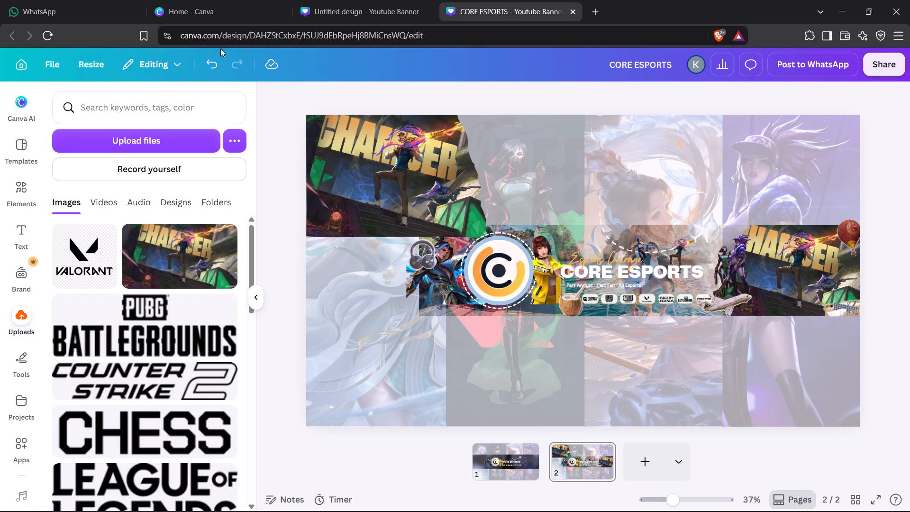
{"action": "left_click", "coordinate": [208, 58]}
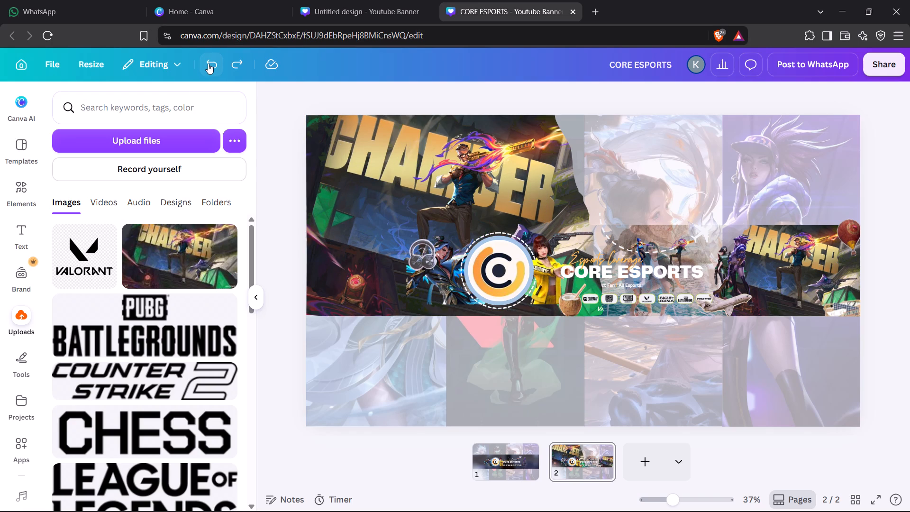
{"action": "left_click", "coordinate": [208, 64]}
Crop the strip's left-end Valorant artwork by scaling and aligning the picture within its frame to span the full page.
{"action": "left_click", "coordinate": [336, 262]}
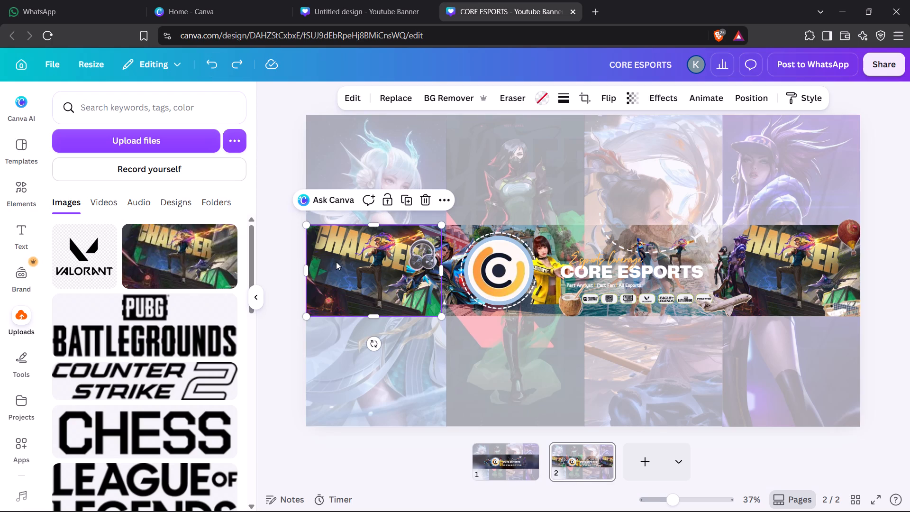
{"action": "left_click", "coordinate": [583, 101]}
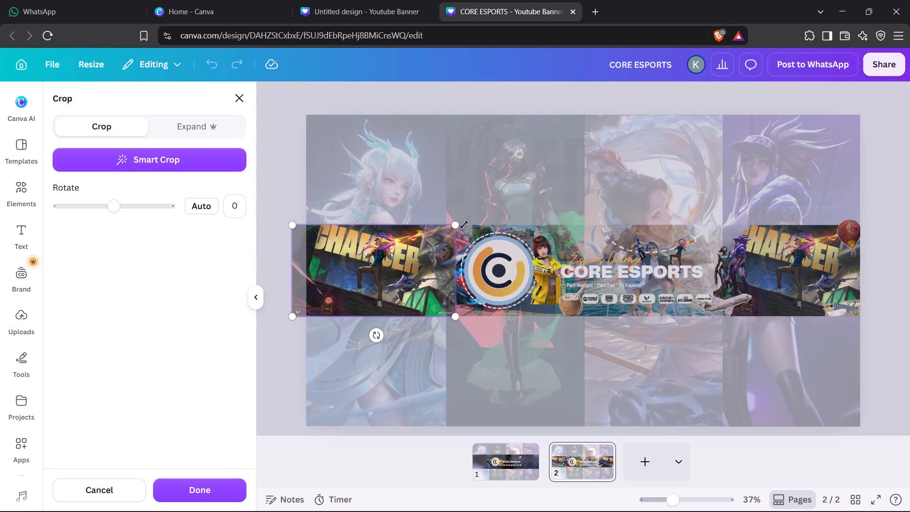
{"action": "left_click_drag", "start_coordinate": [455, 227], "coordinate": [778, 258]}
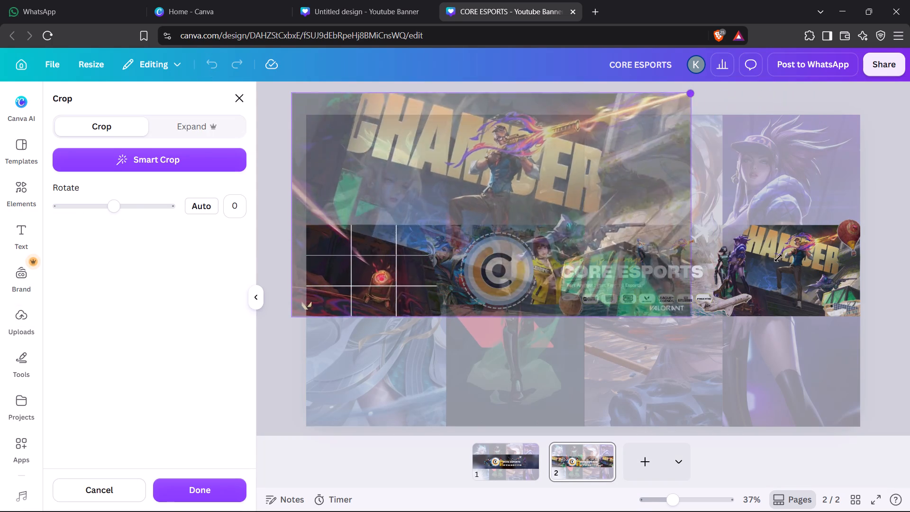
{"action": "left_click_drag", "start_coordinate": [778, 258], "coordinate": [732, 240]}
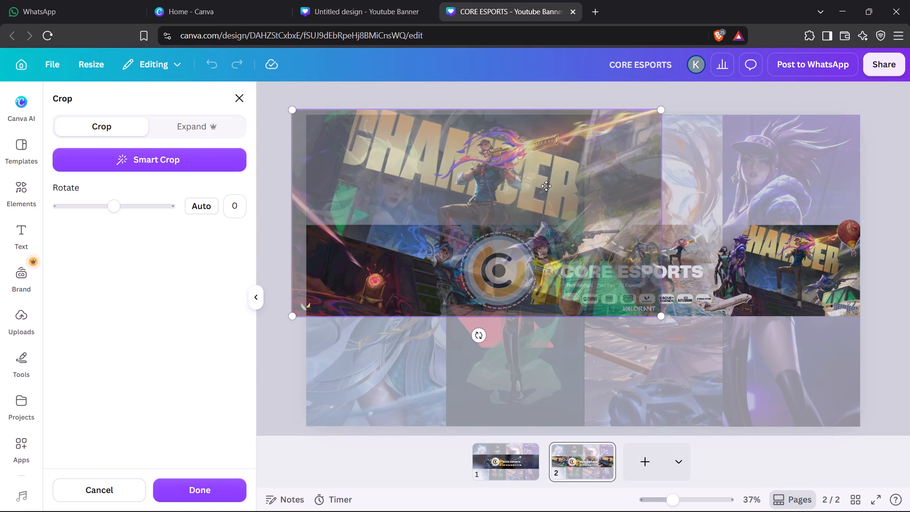
{"action": "left_click_drag", "start_coordinate": [536, 171], "coordinate": [564, 177]}
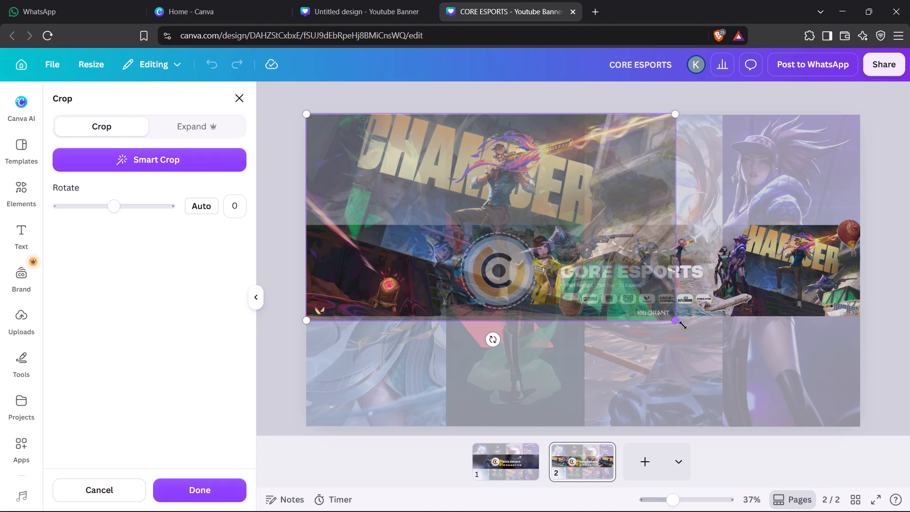
{"action": "left_click_drag", "start_coordinate": [674, 323], "coordinate": [874, 411]}
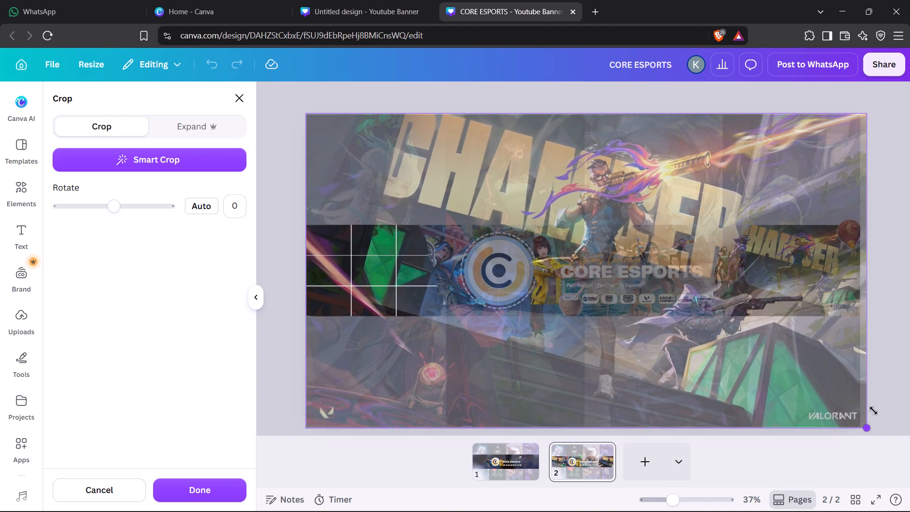
{"action": "left_click_drag", "start_coordinate": [874, 411], "coordinate": [864, 414]}
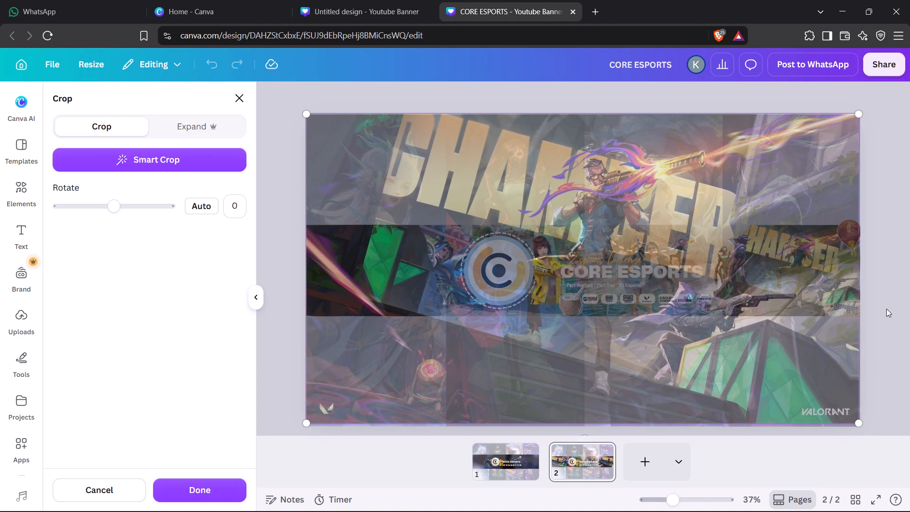
{"action": "left_click", "coordinate": [886, 309]}
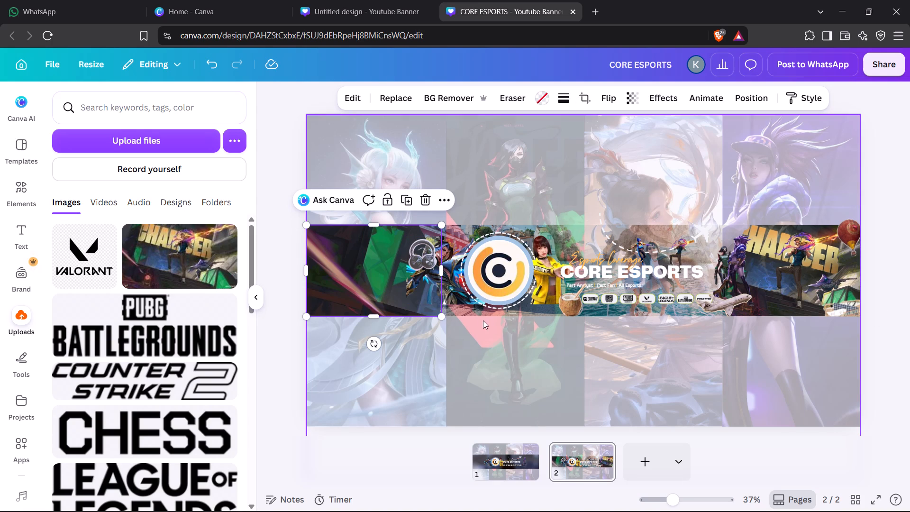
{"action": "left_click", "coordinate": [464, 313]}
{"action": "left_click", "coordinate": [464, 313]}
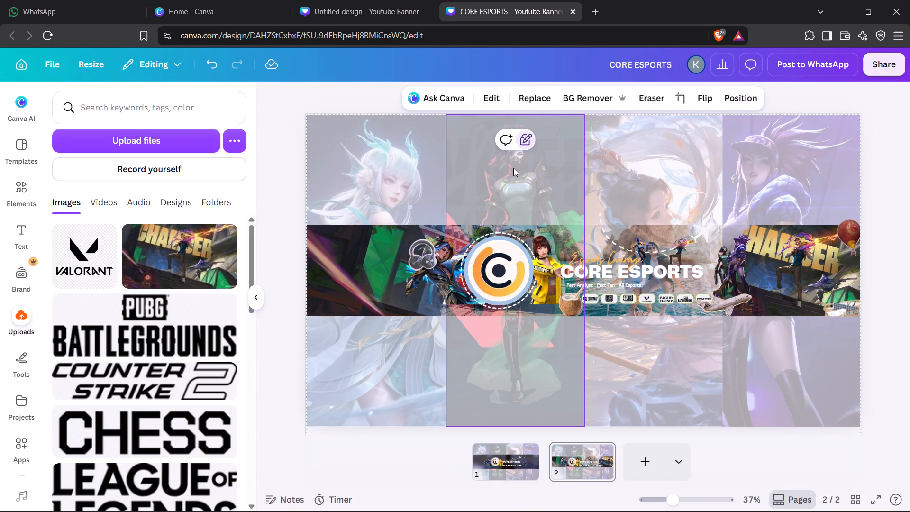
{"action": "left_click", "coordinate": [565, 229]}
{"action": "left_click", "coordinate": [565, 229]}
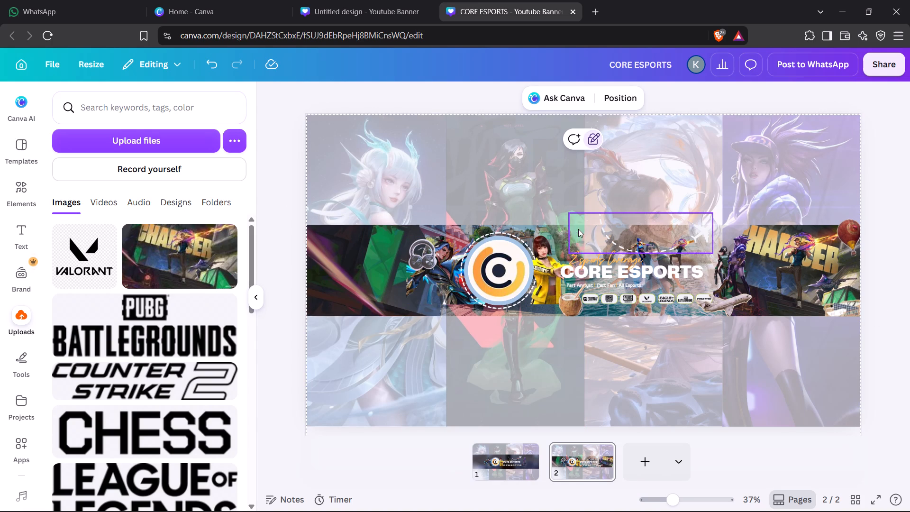
Crop the strip's right-end Valorant artwork by scaling the picture within its frame to span the full page.
{"action": "left_click", "coordinate": [832, 265]}
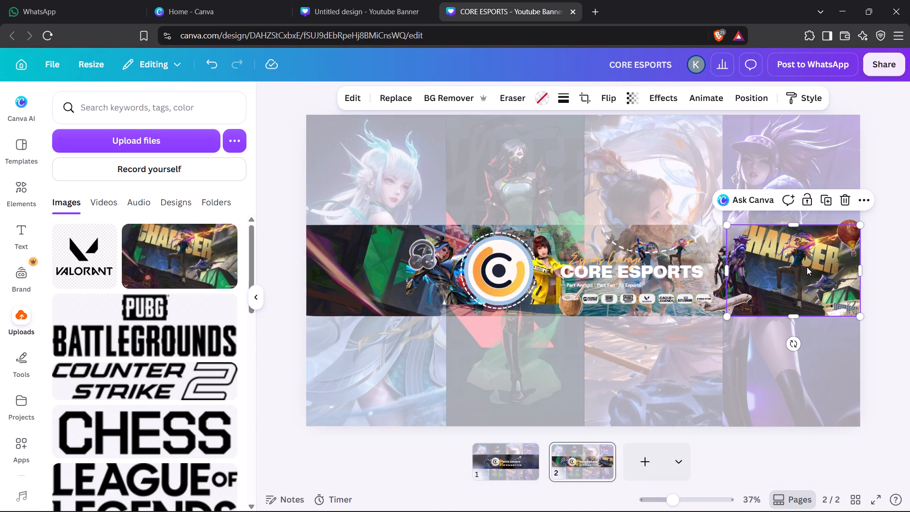
{"action": "left_click", "coordinate": [582, 98]}
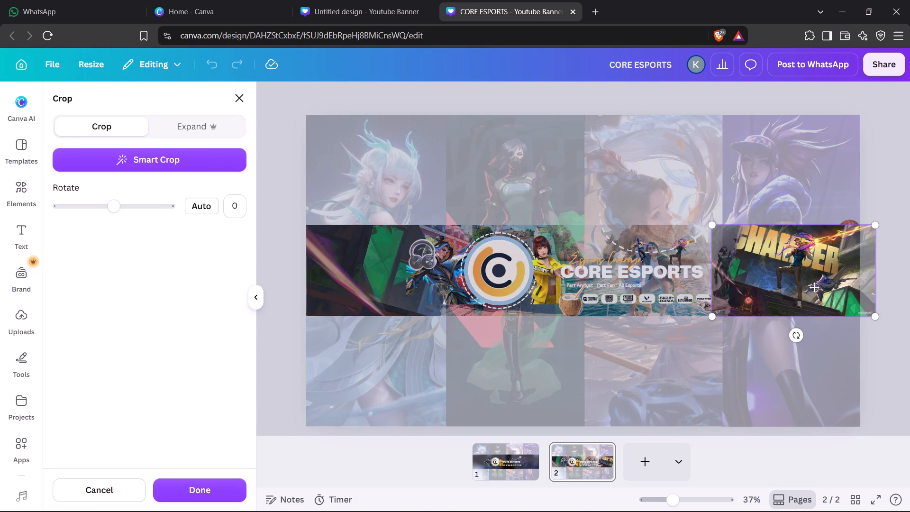
{"action": "left_click_drag", "start_coordinate": [806, 270], "coordinate": [779, 274]}
{"action": "left_click_drag", "start_coordinate": [692, 227], "coordinate": [126, 248]}
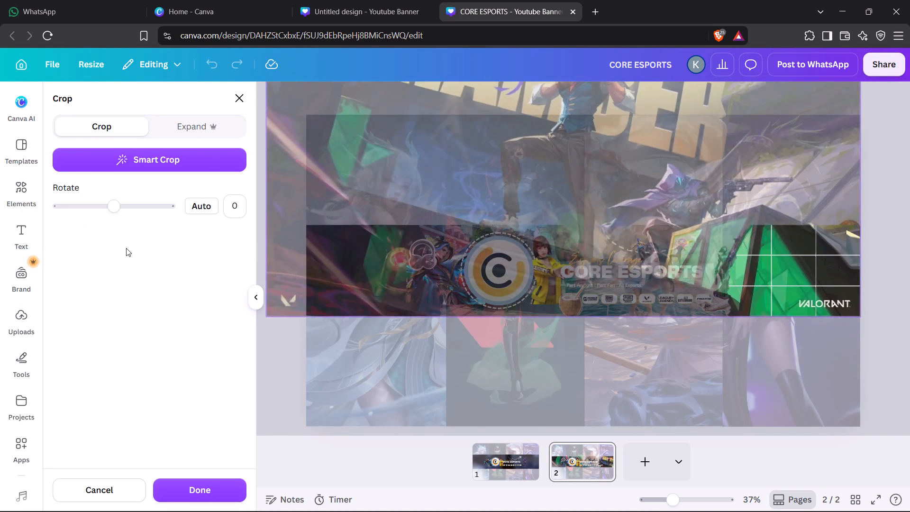
{"action": "left_click_drag", "start_coordinate": [126, 248], "coordinate": [389, 320]}
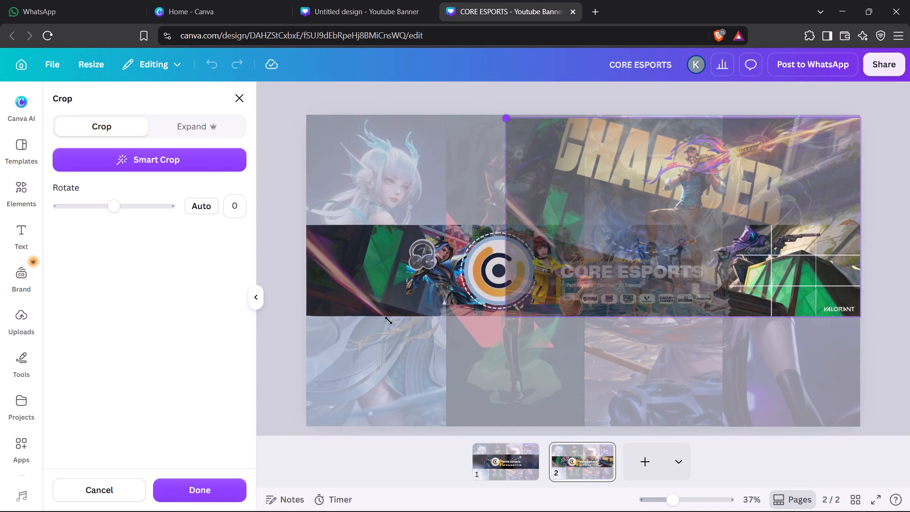
{"action": "left_click_drag", "start_coordinate": [389, 320], "coordinate": [387, 319]}
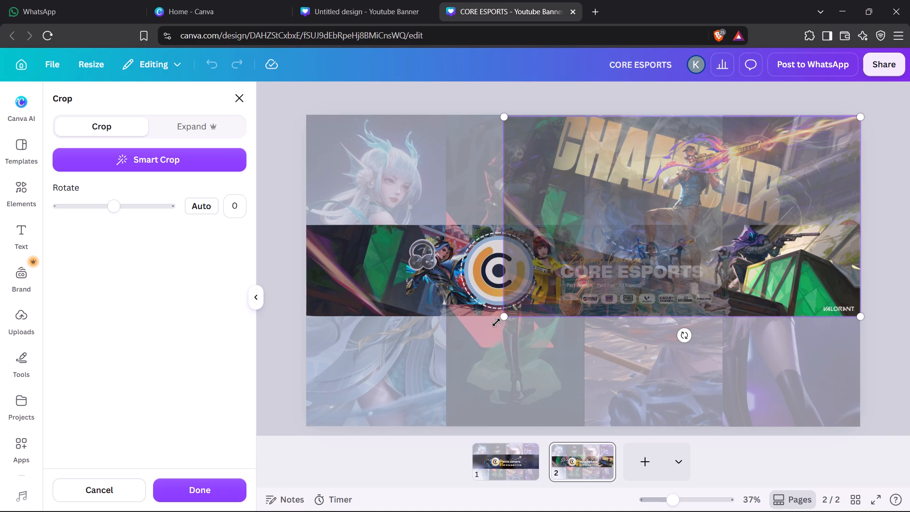
{"action": "left_click_drag", "start_coordinate": [501, 319], "coordinate": [288, 409]}
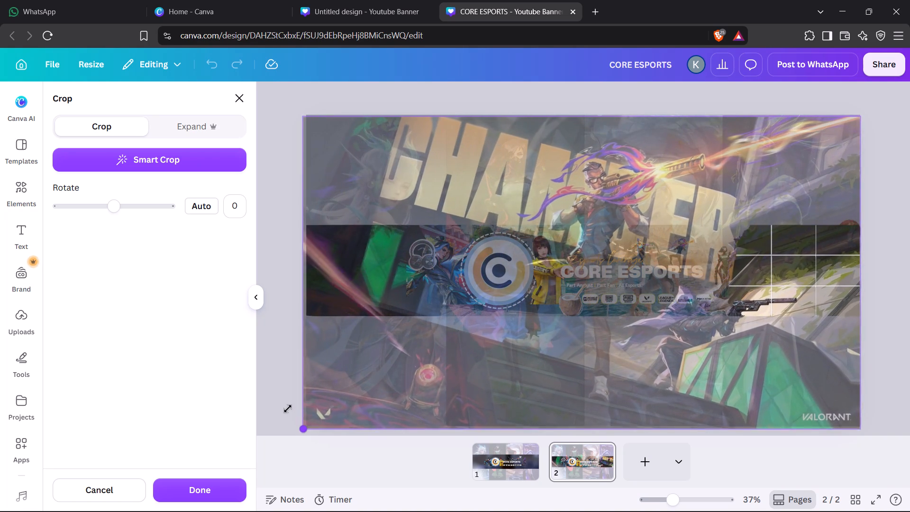
{"action": "left_click_drag", "start_coordinate": [288, 409], "coordinate": [293, 407]}
{"action": "left_click", "coordinate": [286, 232]}
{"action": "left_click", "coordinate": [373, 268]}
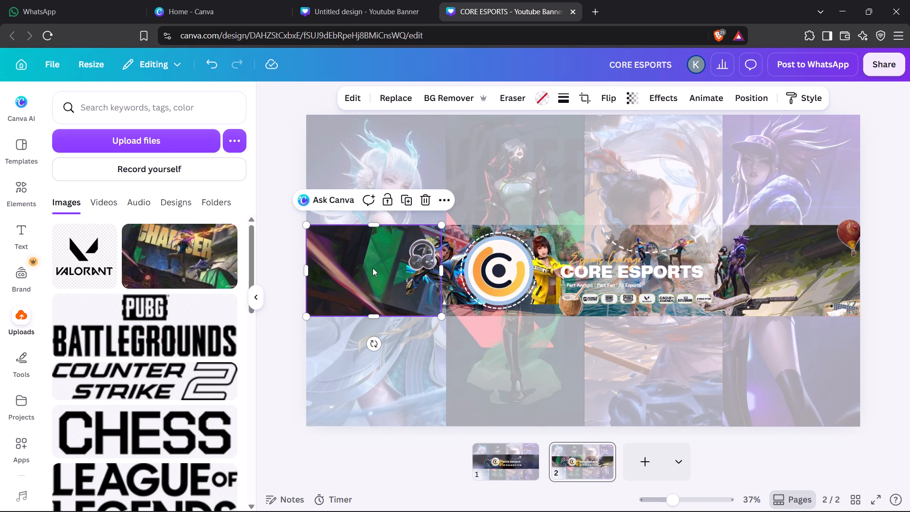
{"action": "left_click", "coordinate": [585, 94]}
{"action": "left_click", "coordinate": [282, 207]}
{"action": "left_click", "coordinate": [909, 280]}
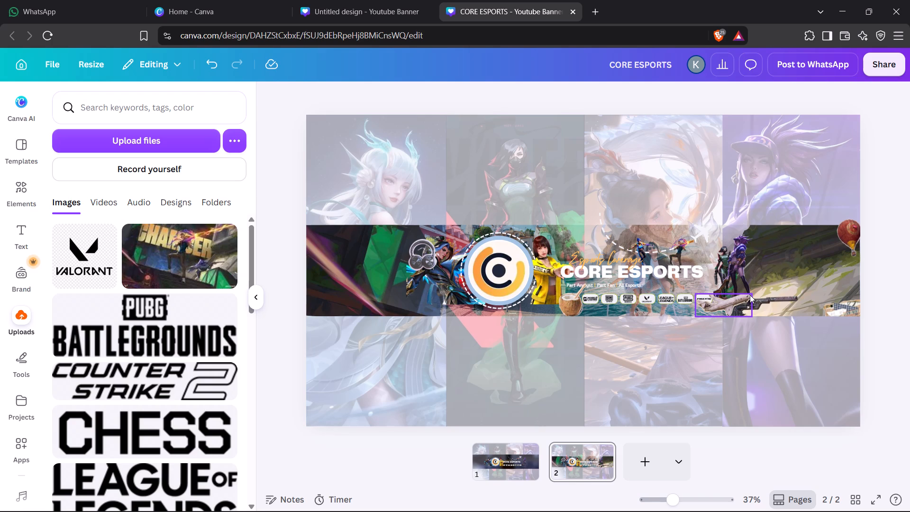
Replace the red tram street photo behind the logo with the uploaded wide Valorant artwork, selecting the photo from the layers.
{"action": "left_click", "coordinate": [787, 132]}
{"action": "left_click", "coordinate": [631, 91]}
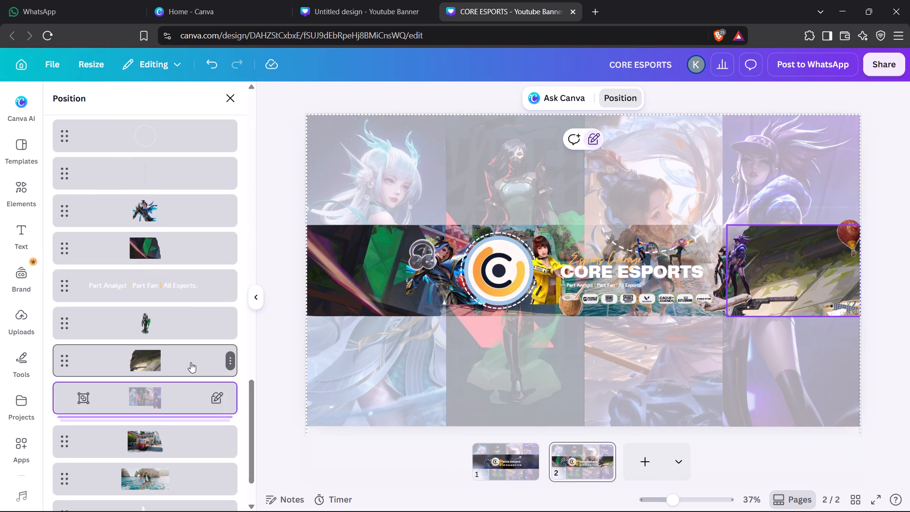
{"action": "left_click", "coordinate": [191, 362]}
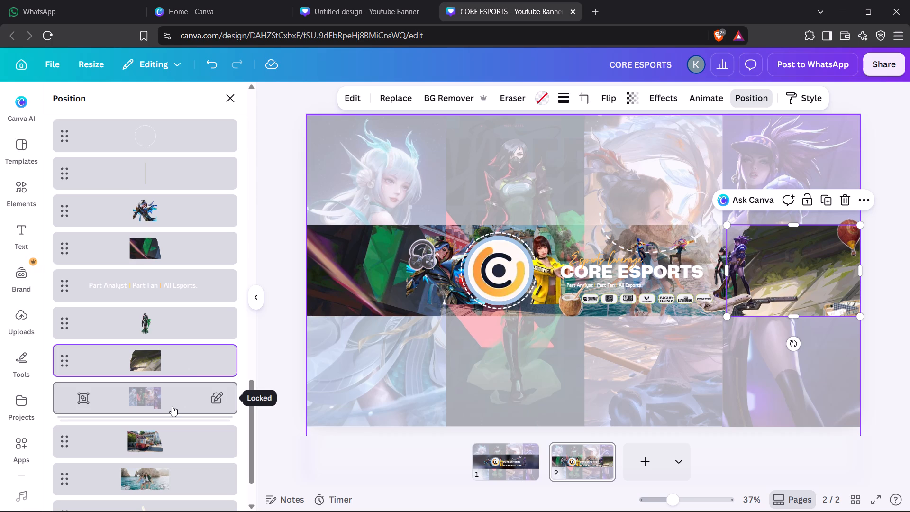
{"action": "left_click", "coordinate": [170, 445]}
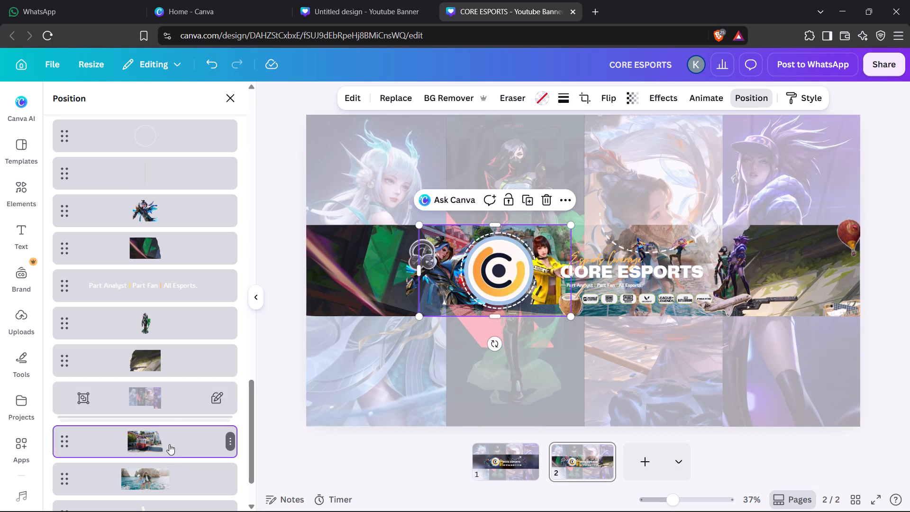
{"action": "left_click", "coordinate": [394, 97]}
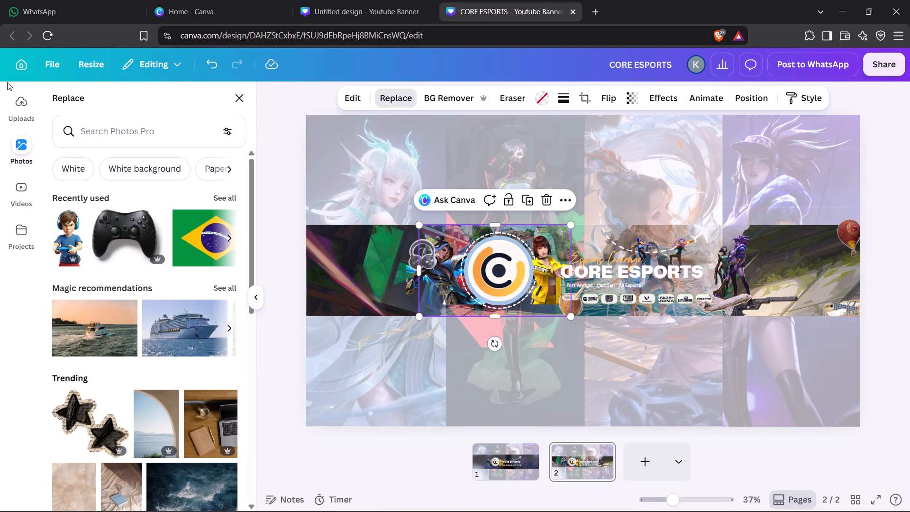
{"action": "left_click", "coordinate": [8, 101]}
{"action": "left_click", "coordinate": [192, 278]}
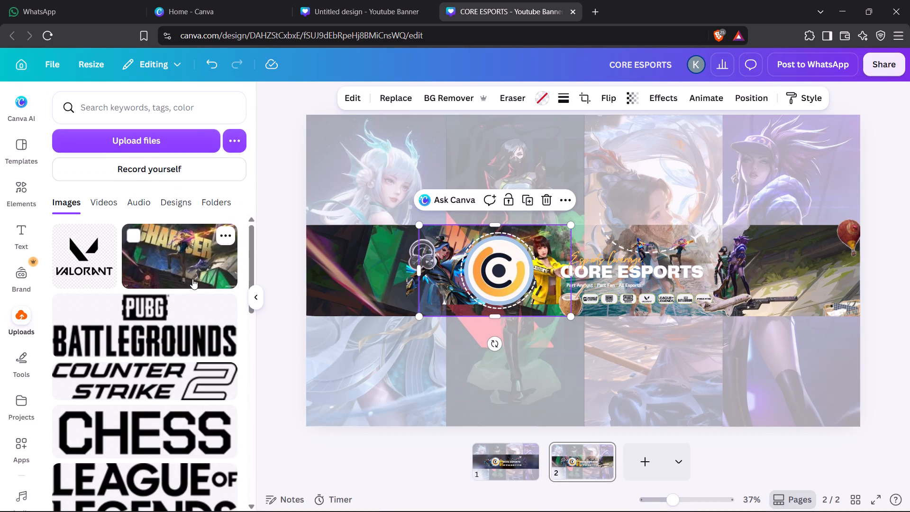
Crop the Valorant artwork behind the logo by scaling and aligning the picture within its frame to span the full page.
{"action": "left_click", "coordinate": [587, 95]}
{"action": "left_click_drag", "start_coordinate": [577, 225], "coordinate": [802, 174]}
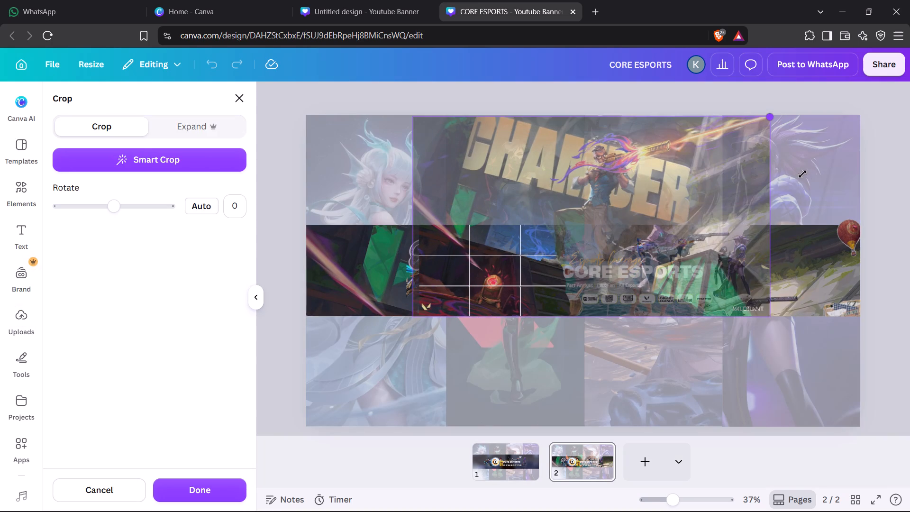
{"action": "left_click_drag", "start_coordinate": [802, 174], "coordinate": [800, 174]}
{"action": "left_click_drag", "start_coordinate": [418, 117], "coordinate": [403, 117]}
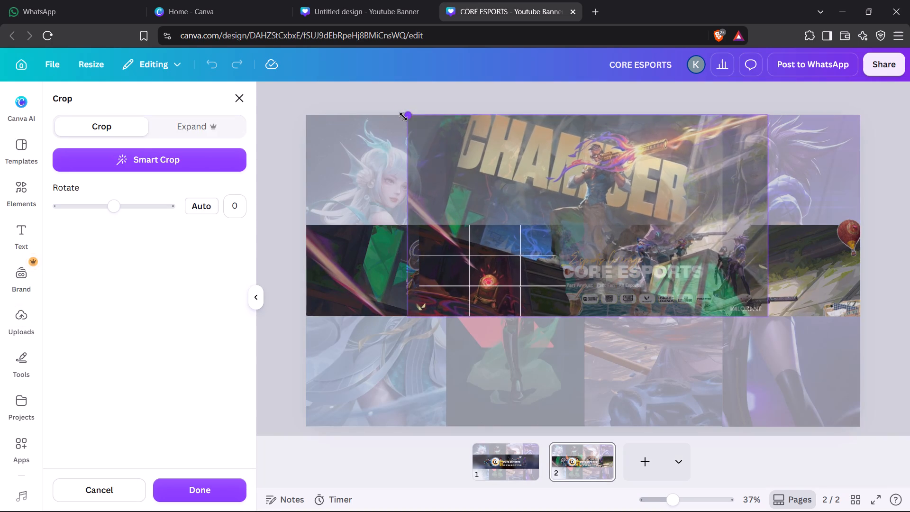
{"action": "left_click_drag", "start_coordinate": [403, 117], "coordinate": [268, 129]}
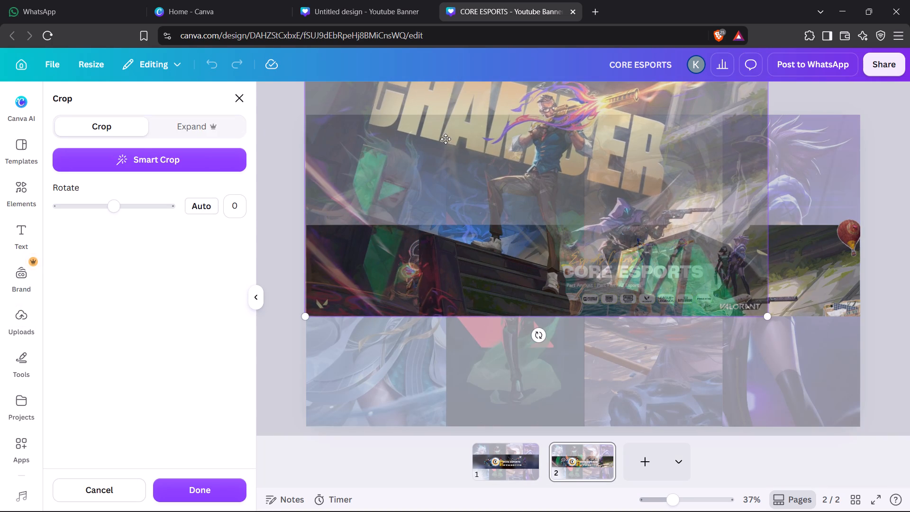
{"action": "left_click_drag", "start_coordinate": [446, 139], "coordinate": [445, 201]}
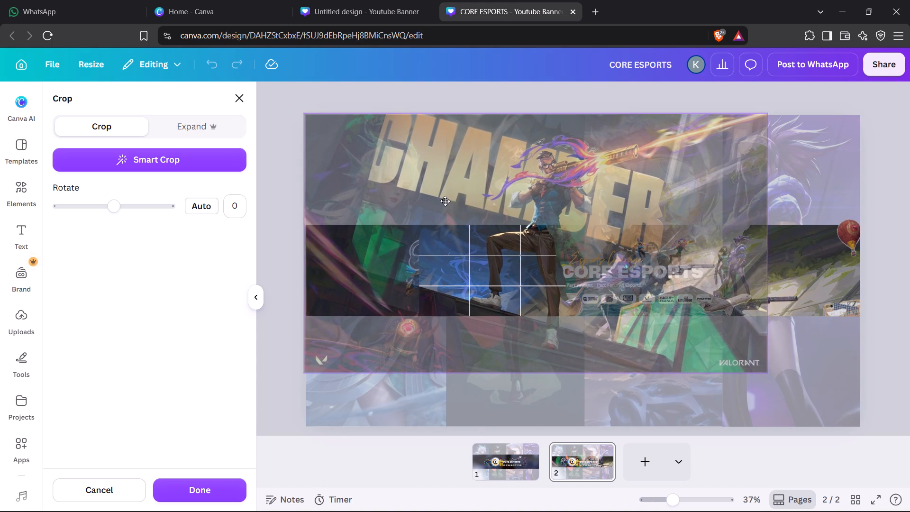
{"action": "left_click_drag", "start_coordinate": [445, 201], "coordinate": [447, 202]}
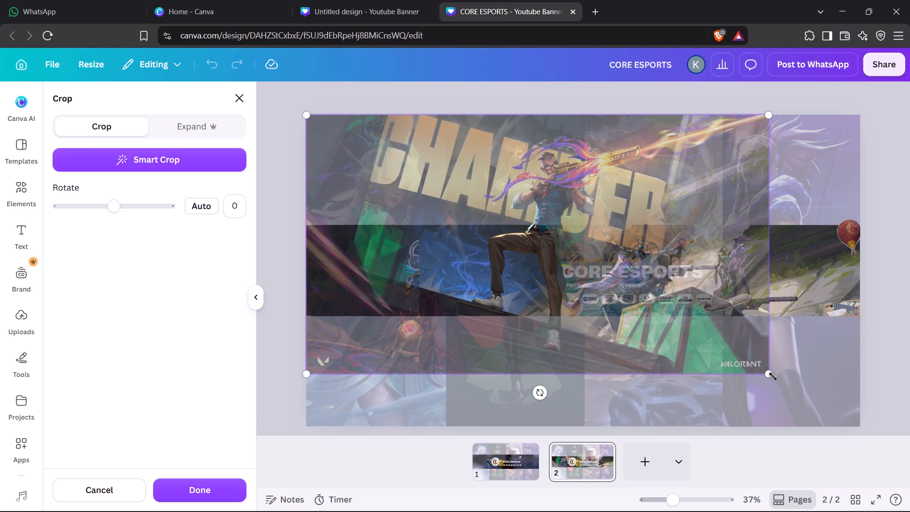
{"action": "left_click_drag", "start_coordinate": [771, 375], "coordinate": [867, 419]}
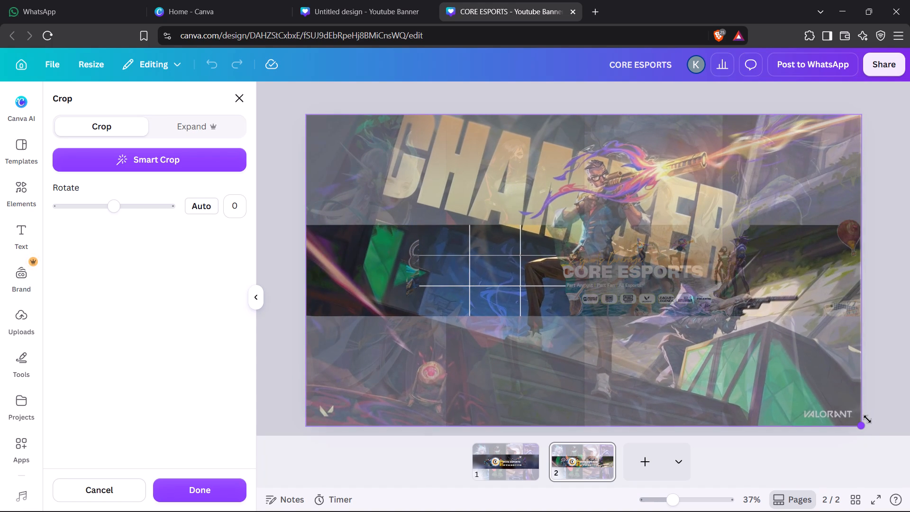
{"action": "left_click_drag", "start_coordinate": [867, 419], "coordinate": [866, 420]}
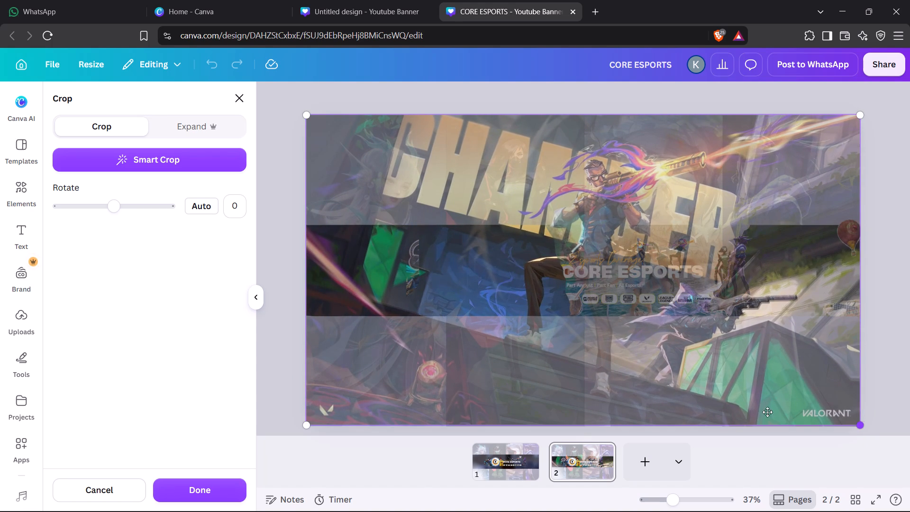
{"action": "left_click", "coordinate": [292, 288]}
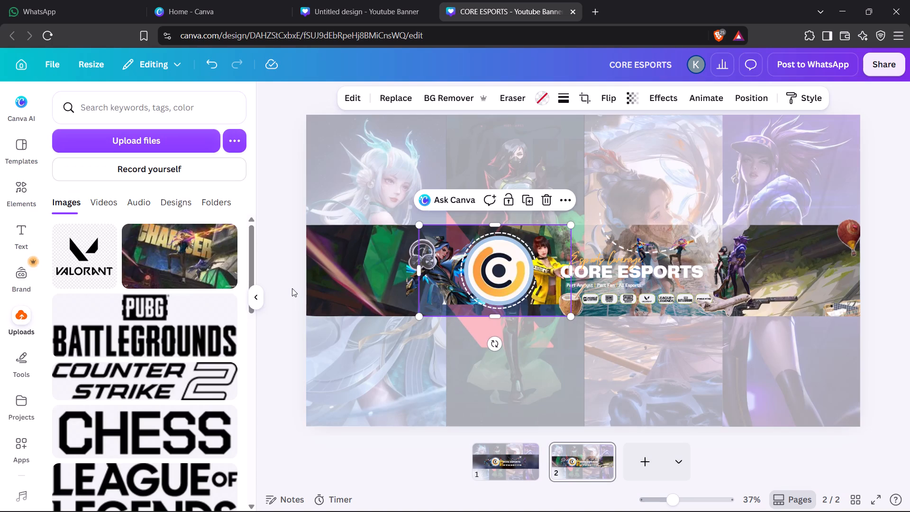
{"action": "left_click", "coordinate": [292, 288]}
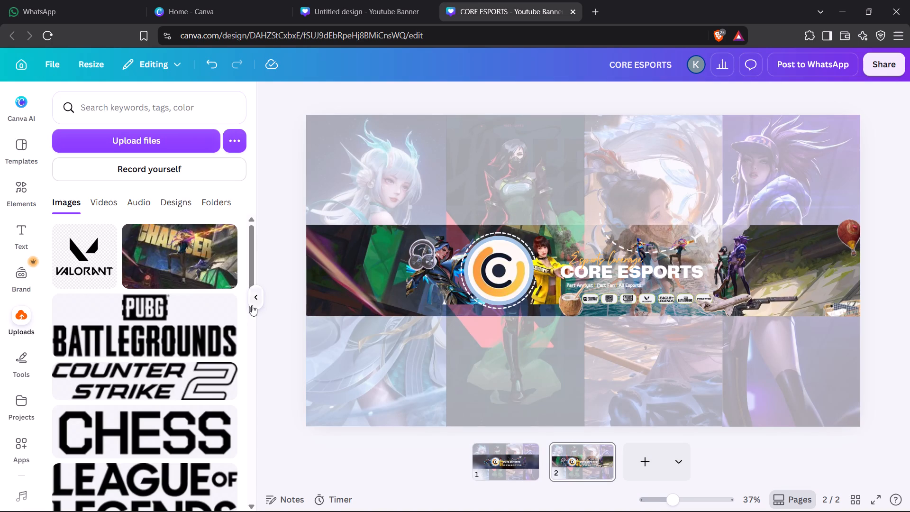
Replace the coastal travel photo behind the CORE ESPORTS title with the uploaded wide Valorant artwork, selecting the photo from the layers.
{"action": "left_click", "coordinate": [804, 151]}
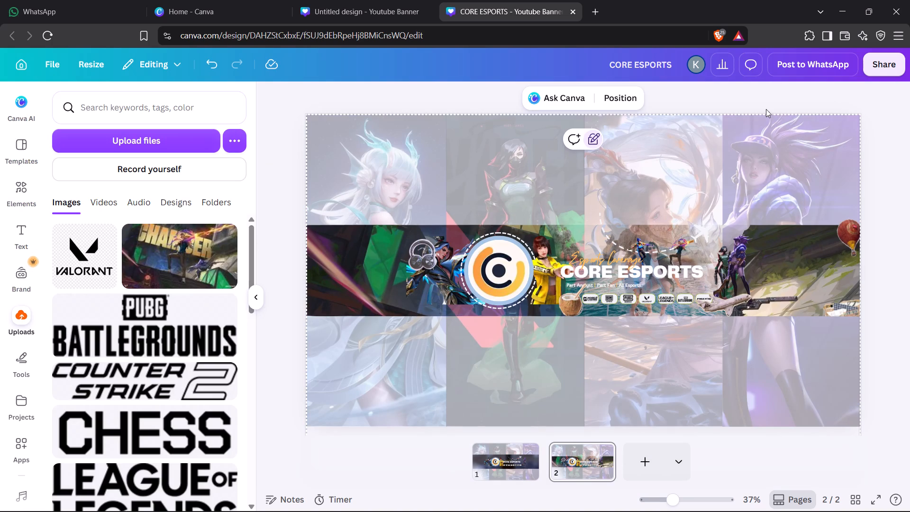
{"action": "left_click", "coordinate": [637, 101]}
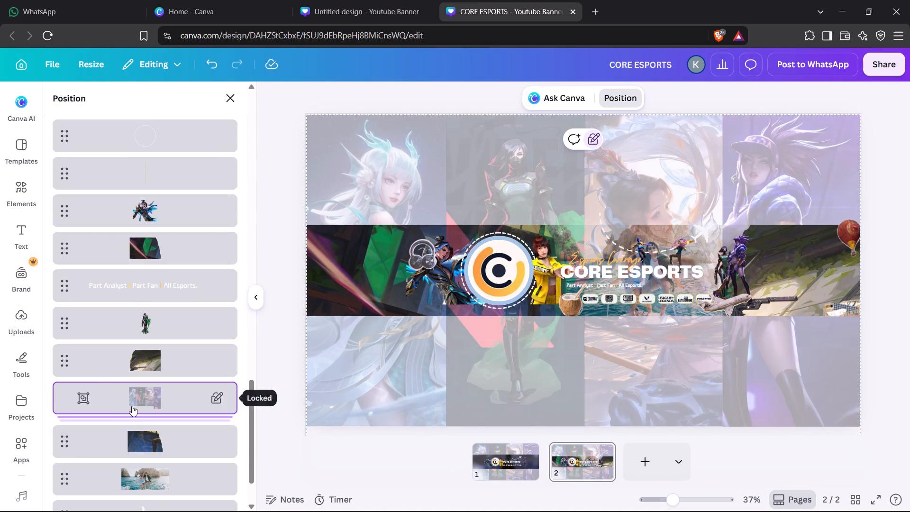
{"action": "left_click", "coordinate": [146, 430]}
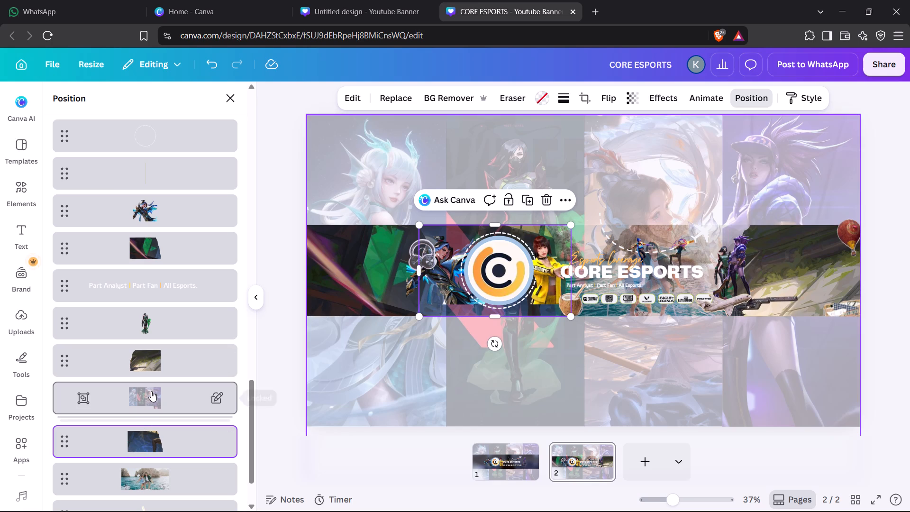
{"action": "left_click", "coordinate": [151, 391]}
{"action": "left_click", "coordinate": [163, 365]}
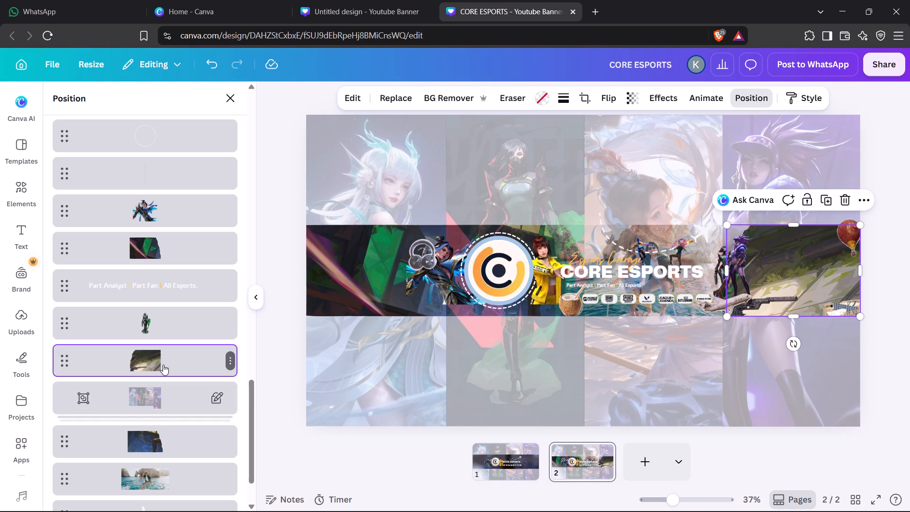
{"action": "scroll", "coordinate": [174, 433], "scroll_direction": "down", "scroll_amount": 1}
{"action": "left_click", "coordinate": [170, 418]}
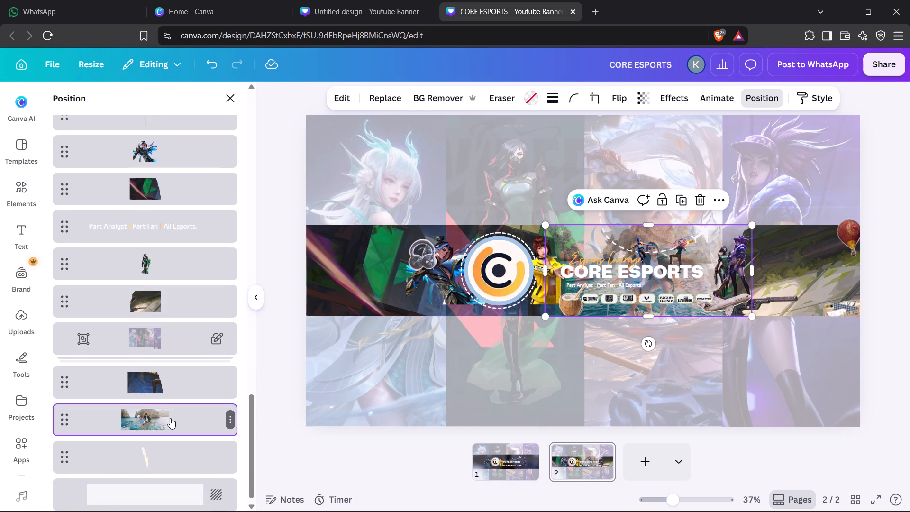
{"action": "left_click", "coordinate": [389, 102]}
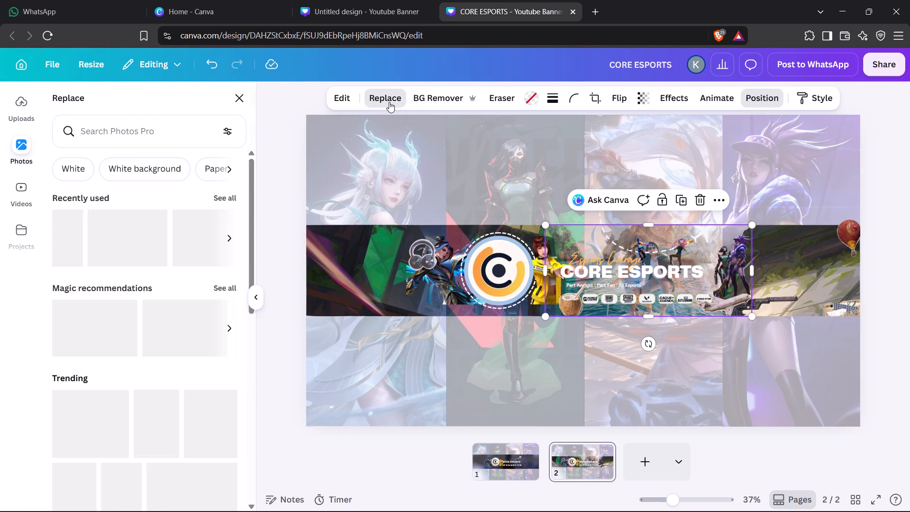
{"action": "left_click", "coordinate": [13, 97]}
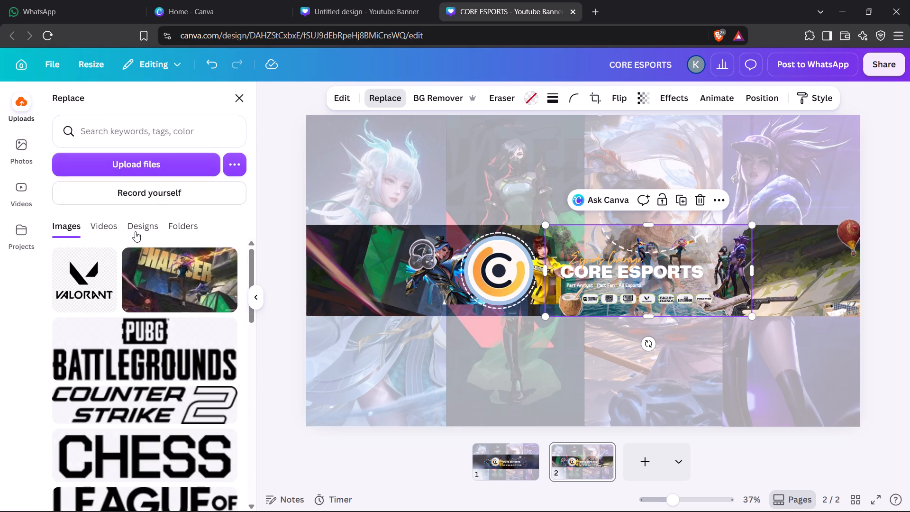
{"action": "left_click", "coordinate": [182, 286]}
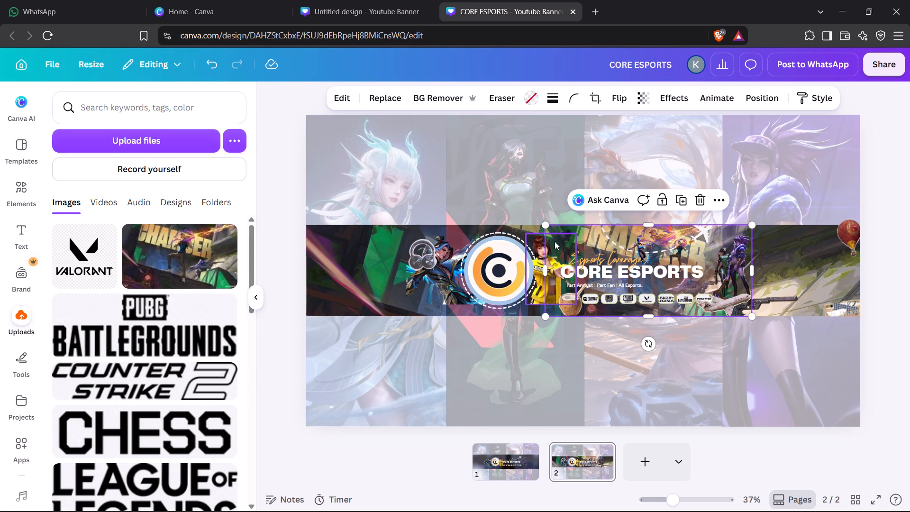
Crop the Valorant artwork behind the CORE ESPORTS title by scaling and aligning the picture within its frame to span the full page.
{"action": "left_click", "coordinate": [548, 227]}
{"action": "left_click", "coordinate": [598, 88]}
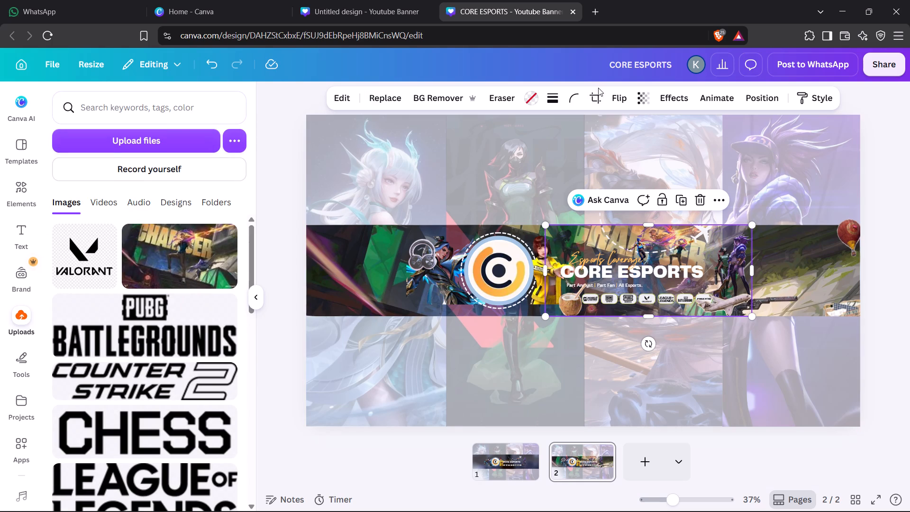
{"action": "left_click", "coordinate": [591, 94]}
{"action": "left_click_drag", "start_coordinate": [550, 212], "coordinate": [267, 171]}
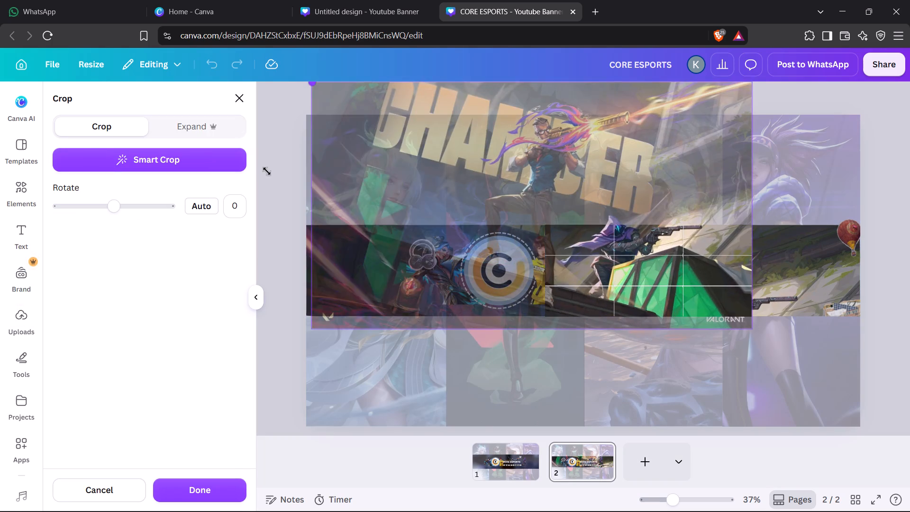
{"action": "left_click_drag", "start_coordinate": [267, 171], "coordinate": [271, 178]}
{"action": "left_click_drag", "start_coordinate": [404, 175], "coordinate": [345, 205]}
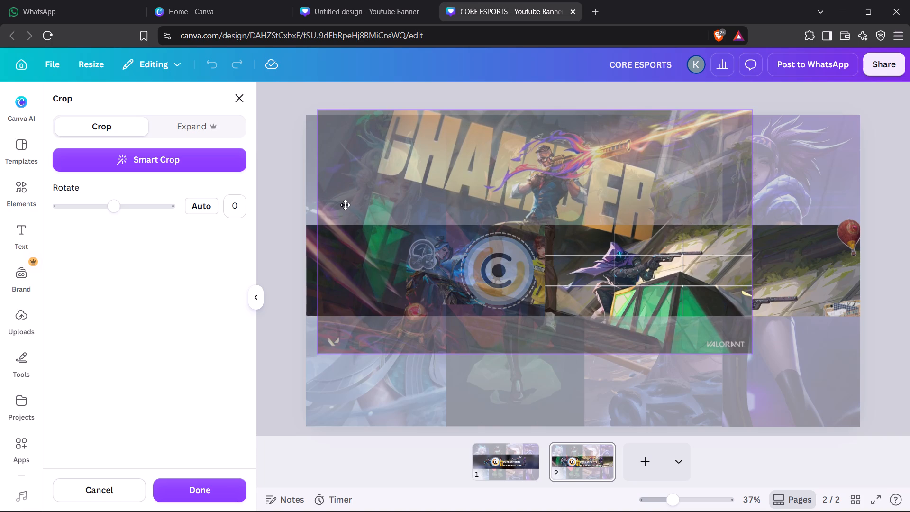
{"action": "left_click_drag", "start_coordinate": [345, 205], "coordinate": [343, 220]}
{"action": "left_click_drag", "start_coordinate": [320, 128], "coordinate": [305, 124]}
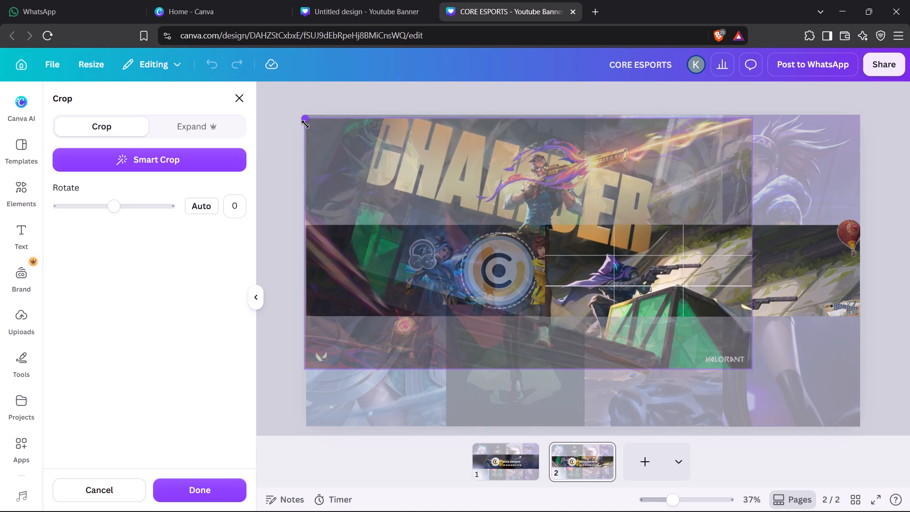
{"action": "left_click_drag", "start_coordinate": [305, 124], "coordinate": [311, 118]}
{"action": "left_click_drag", "start_coordinate": [365, 148], "coordinate": [370, 145]}
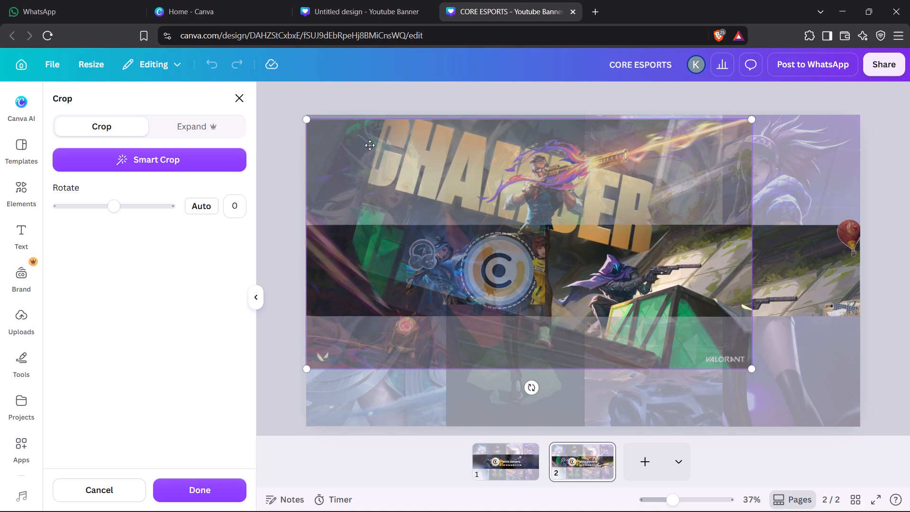
{"action": "left_click_drag", "start_coordinate": [370, 145], "coordinate": [370, 140]}
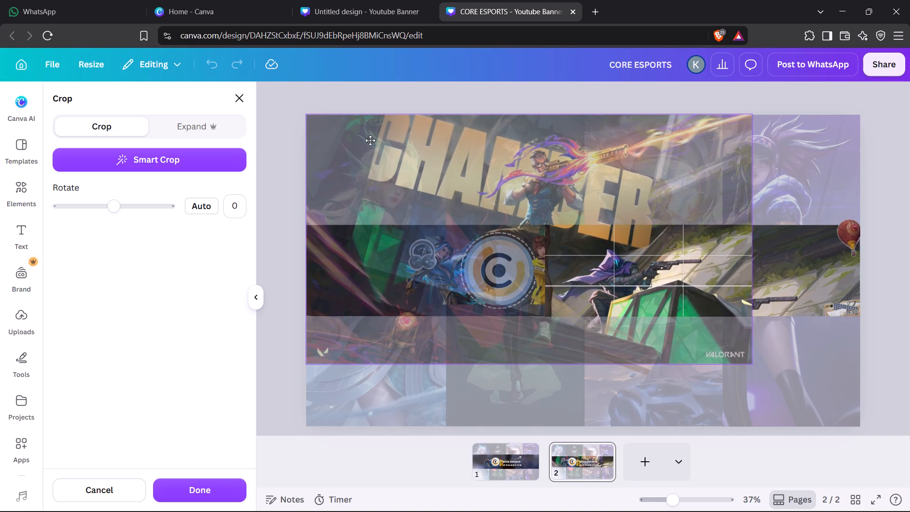
{"action": "left_click_drag", "start_coordinate": [370, 140], "coordinate": [356, 140]}
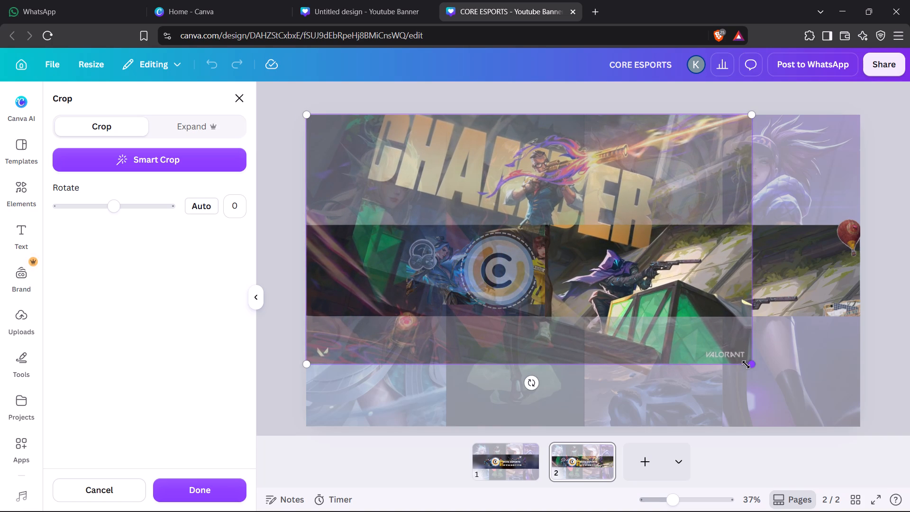
{"action": "left_click_drag", "start_coordinate": [749, 365], "coordinate": [849, 425]}
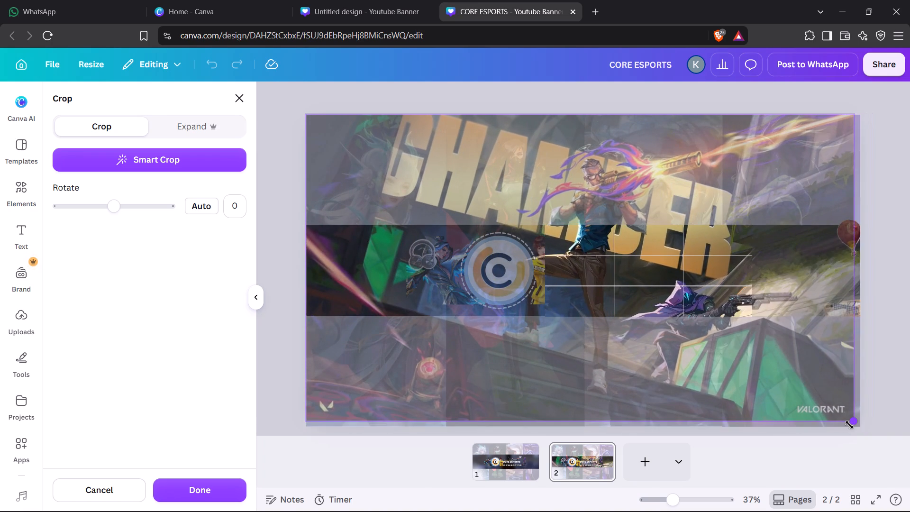
{"action": "left_click_drag", "start_coordinate": [849, 425], "coordinate": [854, 434]}
{"action": "left_click", "coordinate": [891, 334]}
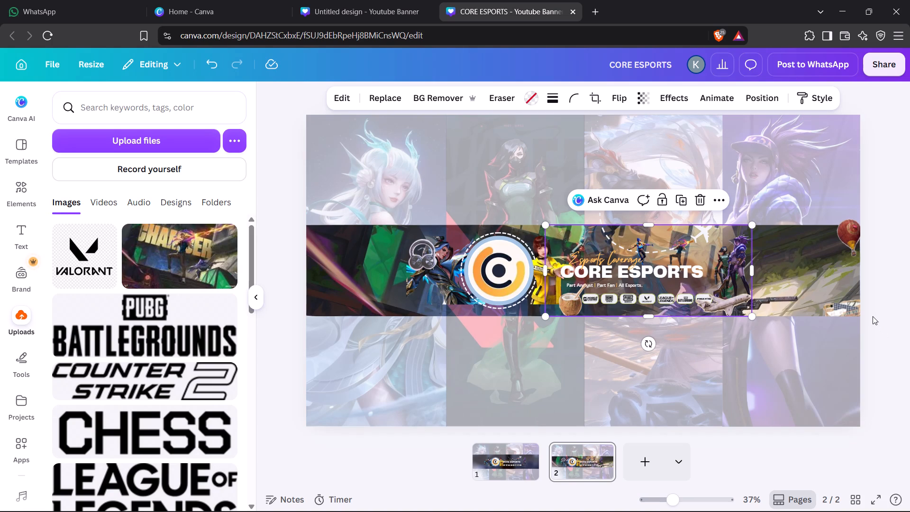
{"action": "left_click", "coordinate": [873, 314]}
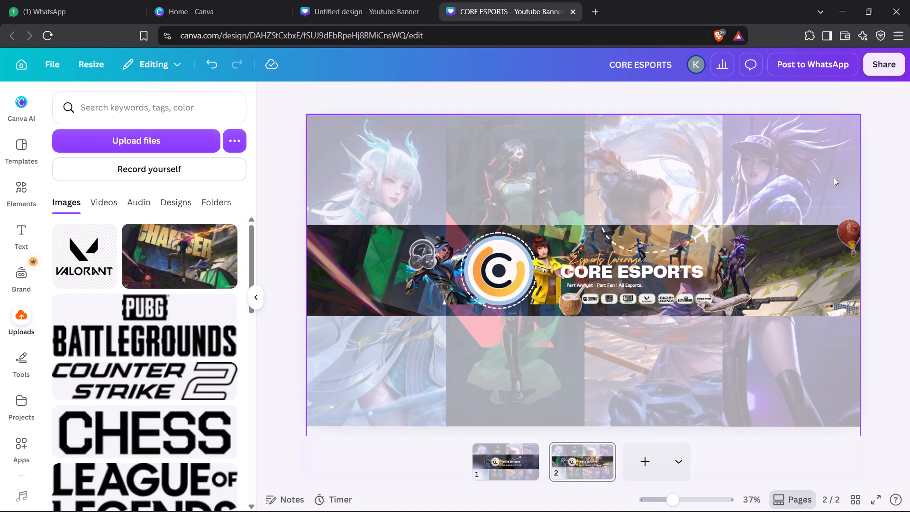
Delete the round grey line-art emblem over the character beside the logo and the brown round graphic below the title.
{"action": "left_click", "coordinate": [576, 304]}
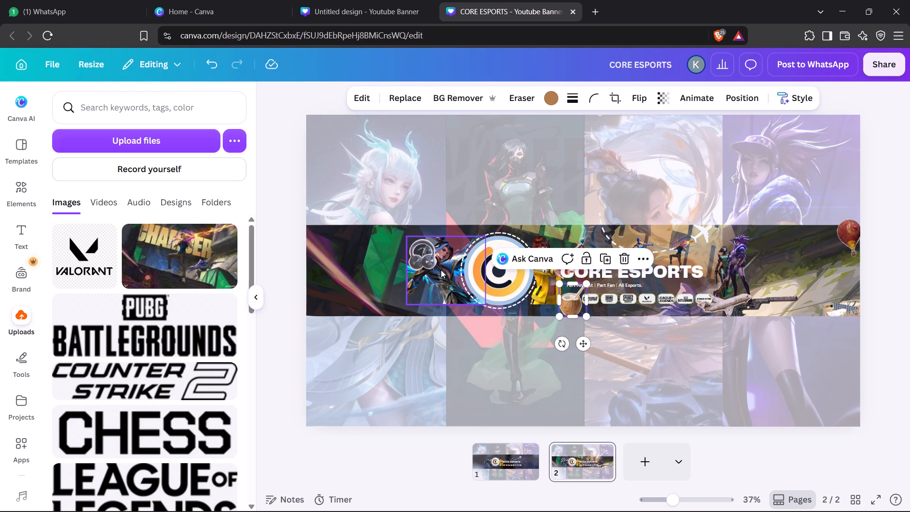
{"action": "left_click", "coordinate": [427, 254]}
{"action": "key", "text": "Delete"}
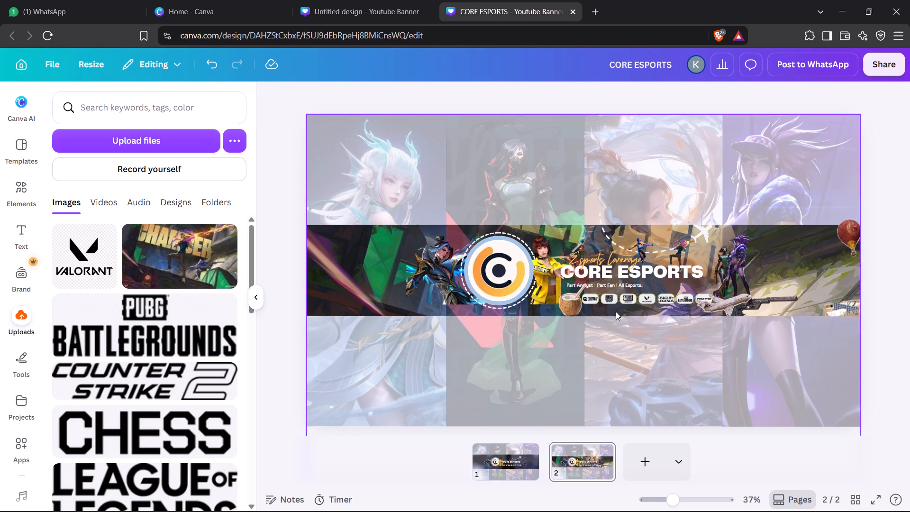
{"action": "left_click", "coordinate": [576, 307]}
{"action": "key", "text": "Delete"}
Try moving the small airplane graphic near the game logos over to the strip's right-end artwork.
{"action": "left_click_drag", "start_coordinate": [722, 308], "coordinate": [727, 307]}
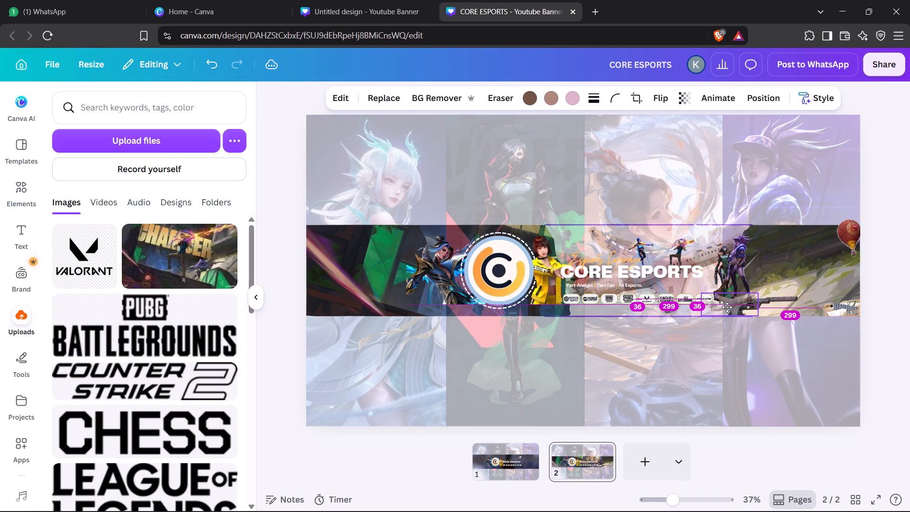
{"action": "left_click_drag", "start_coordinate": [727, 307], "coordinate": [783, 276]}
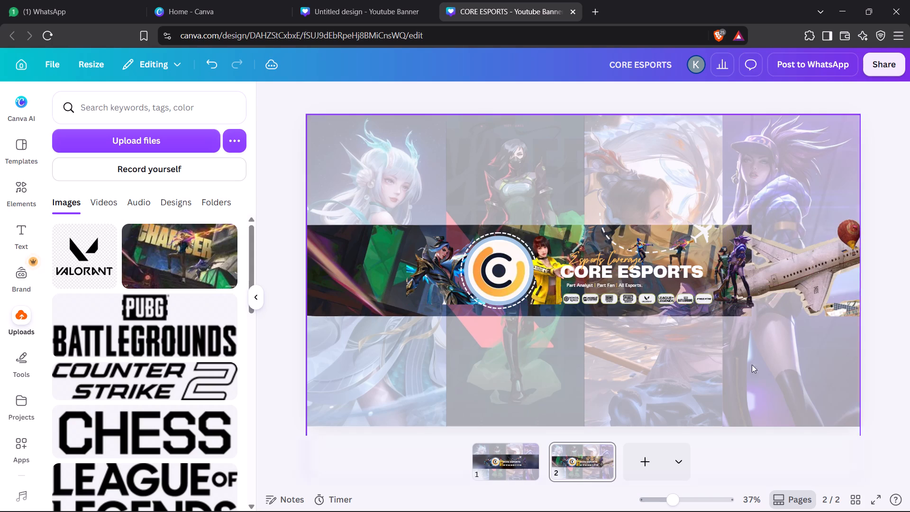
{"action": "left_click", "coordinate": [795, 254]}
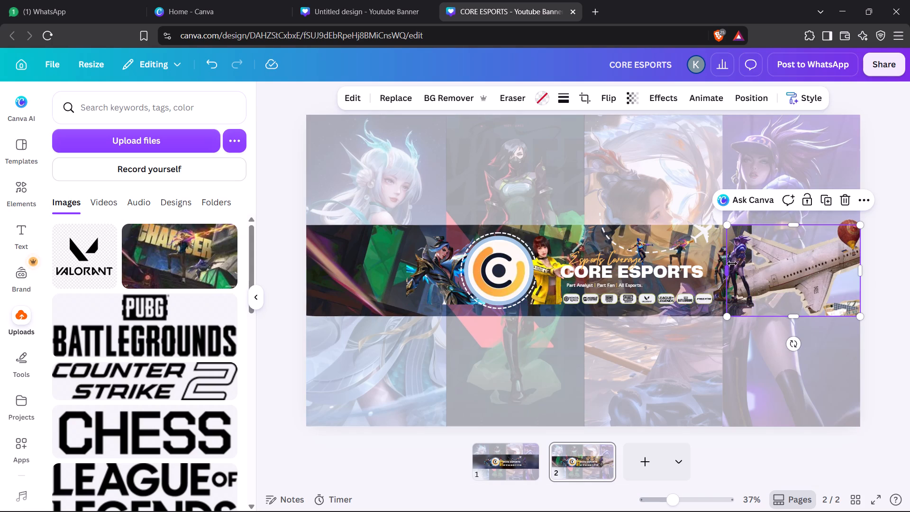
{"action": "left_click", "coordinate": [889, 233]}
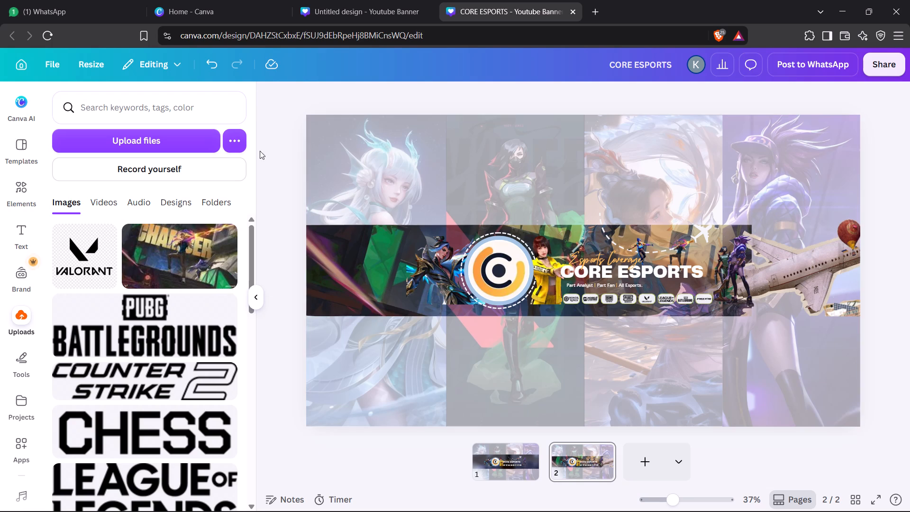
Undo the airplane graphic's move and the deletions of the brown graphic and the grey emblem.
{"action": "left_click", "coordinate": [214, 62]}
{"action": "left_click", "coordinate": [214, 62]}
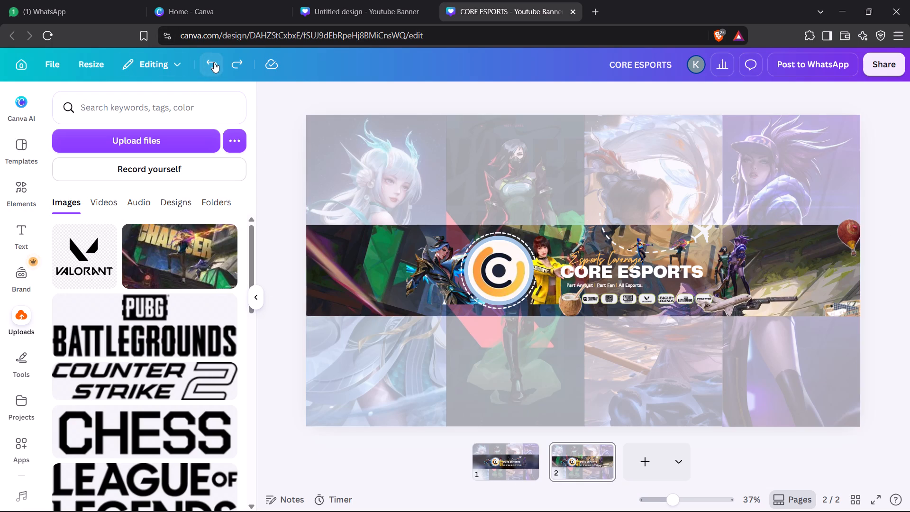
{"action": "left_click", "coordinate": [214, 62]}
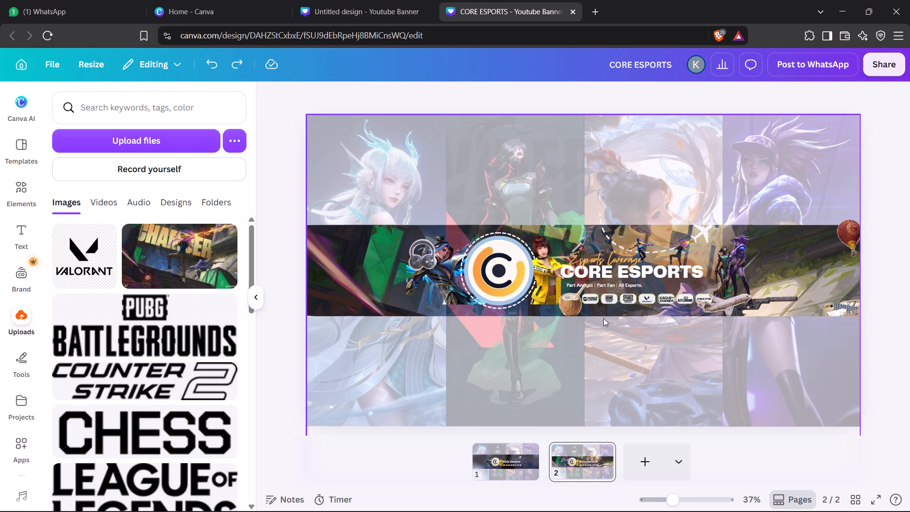
Delete the brown round graphic below the CORE ESPORTS title.
{"action": "left_click", "coordinate": [576, 308]}
{"action": "key", "text": "Delete"}
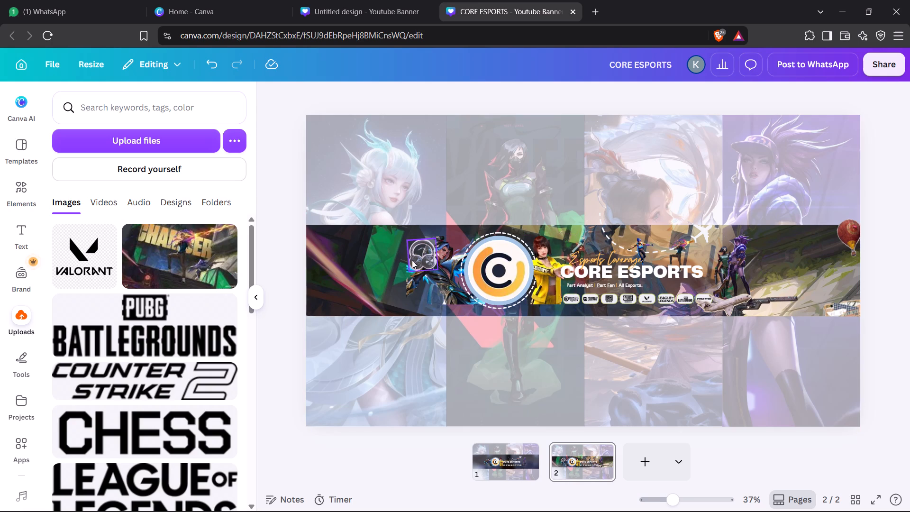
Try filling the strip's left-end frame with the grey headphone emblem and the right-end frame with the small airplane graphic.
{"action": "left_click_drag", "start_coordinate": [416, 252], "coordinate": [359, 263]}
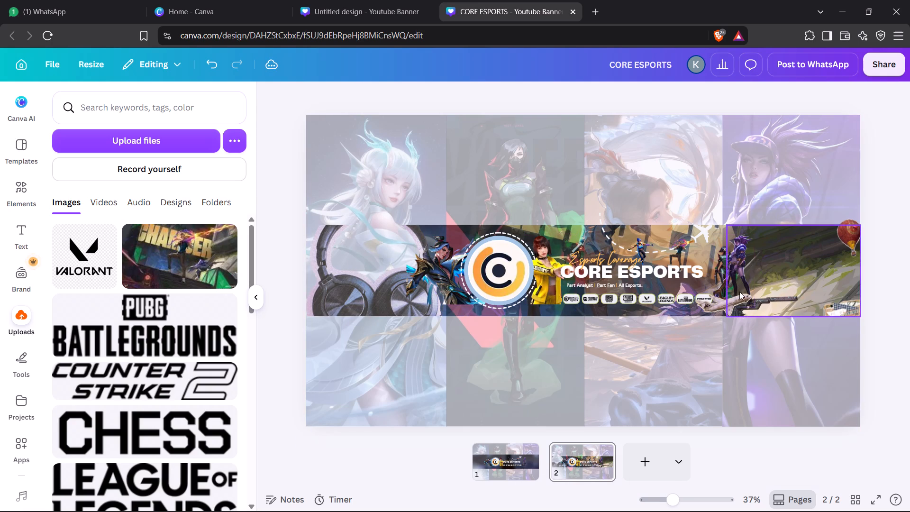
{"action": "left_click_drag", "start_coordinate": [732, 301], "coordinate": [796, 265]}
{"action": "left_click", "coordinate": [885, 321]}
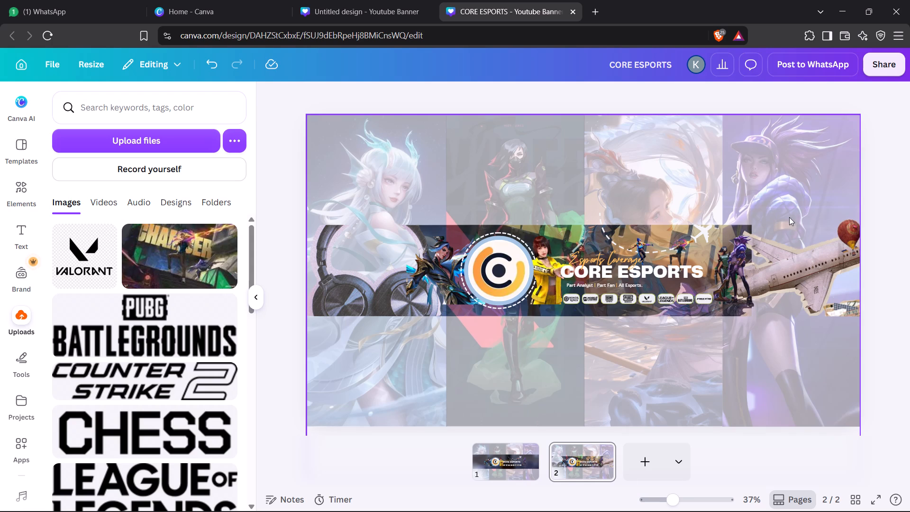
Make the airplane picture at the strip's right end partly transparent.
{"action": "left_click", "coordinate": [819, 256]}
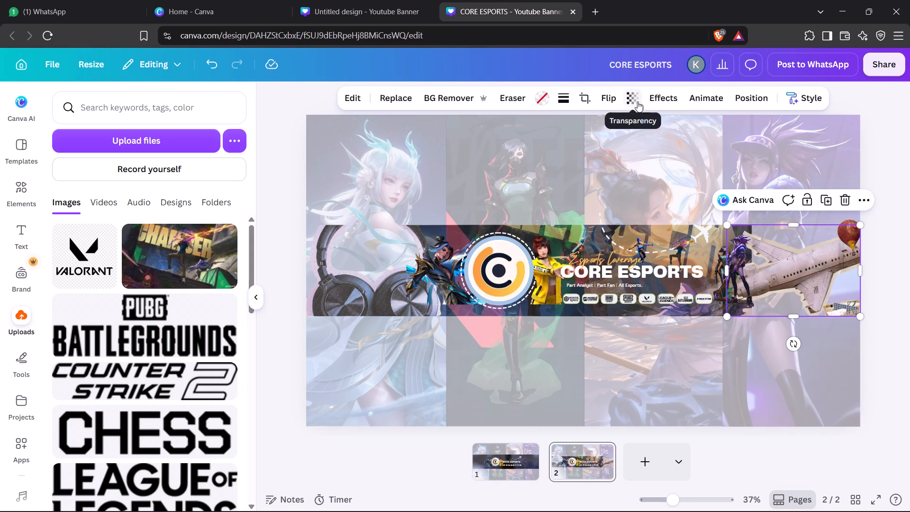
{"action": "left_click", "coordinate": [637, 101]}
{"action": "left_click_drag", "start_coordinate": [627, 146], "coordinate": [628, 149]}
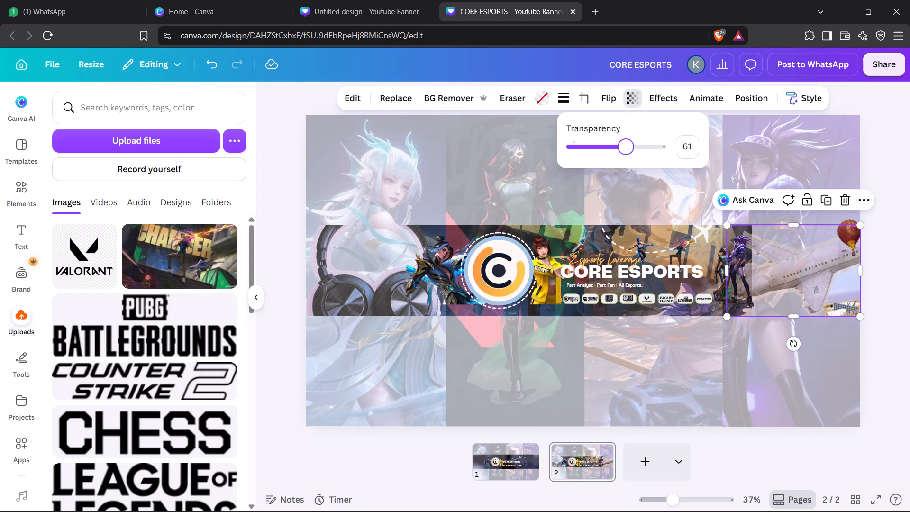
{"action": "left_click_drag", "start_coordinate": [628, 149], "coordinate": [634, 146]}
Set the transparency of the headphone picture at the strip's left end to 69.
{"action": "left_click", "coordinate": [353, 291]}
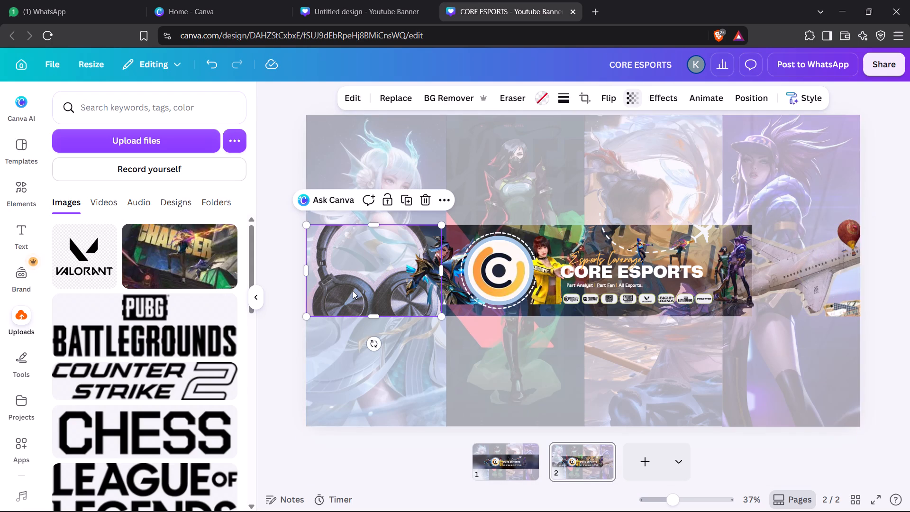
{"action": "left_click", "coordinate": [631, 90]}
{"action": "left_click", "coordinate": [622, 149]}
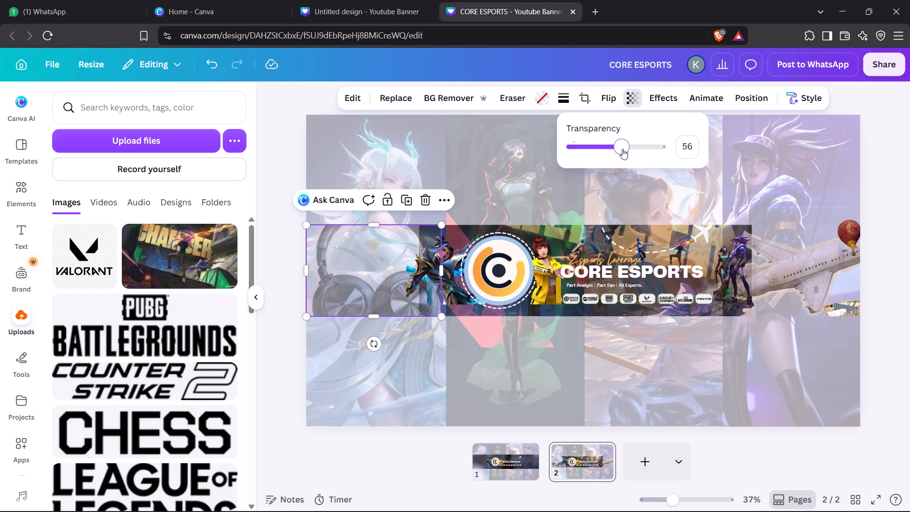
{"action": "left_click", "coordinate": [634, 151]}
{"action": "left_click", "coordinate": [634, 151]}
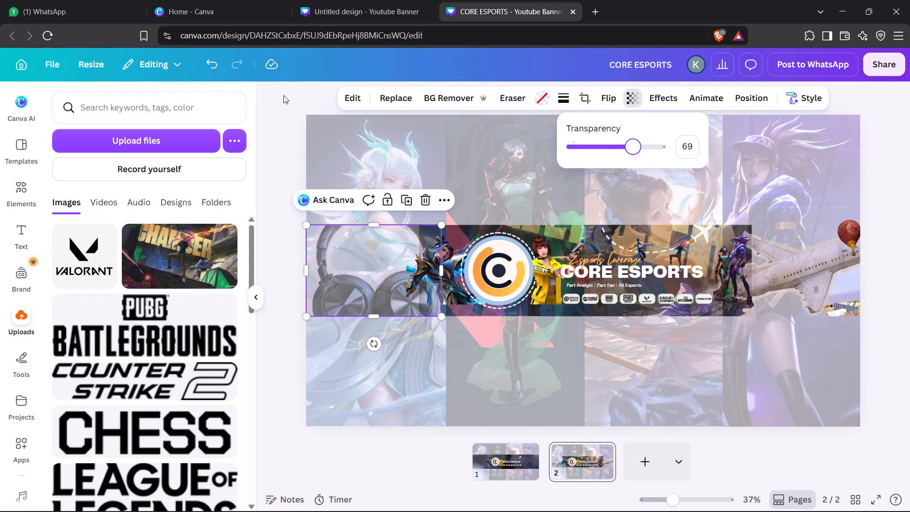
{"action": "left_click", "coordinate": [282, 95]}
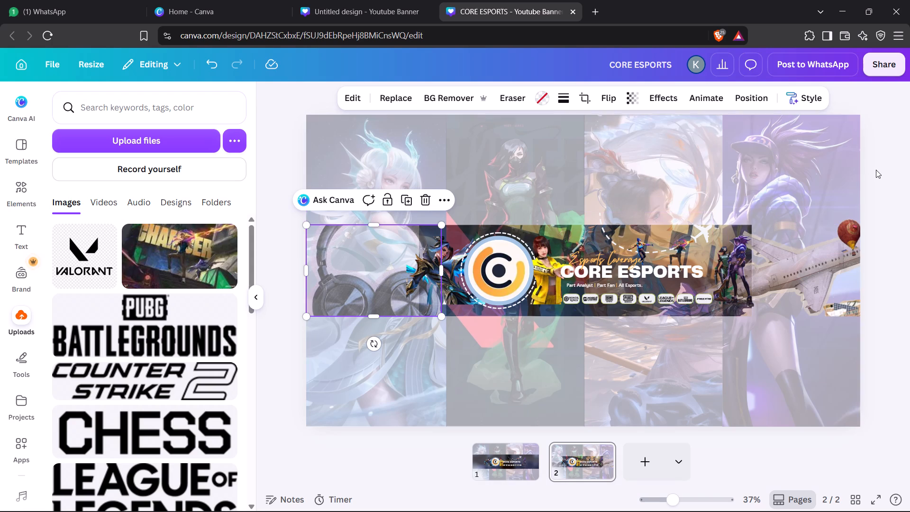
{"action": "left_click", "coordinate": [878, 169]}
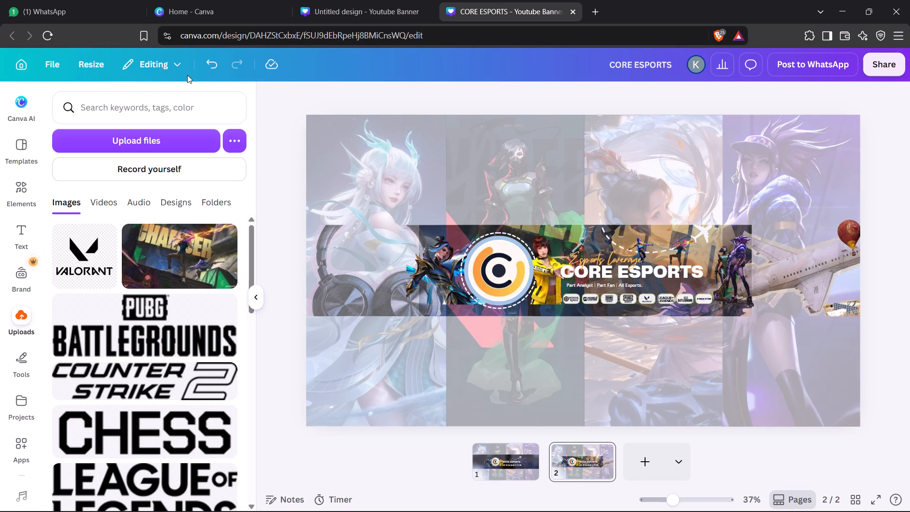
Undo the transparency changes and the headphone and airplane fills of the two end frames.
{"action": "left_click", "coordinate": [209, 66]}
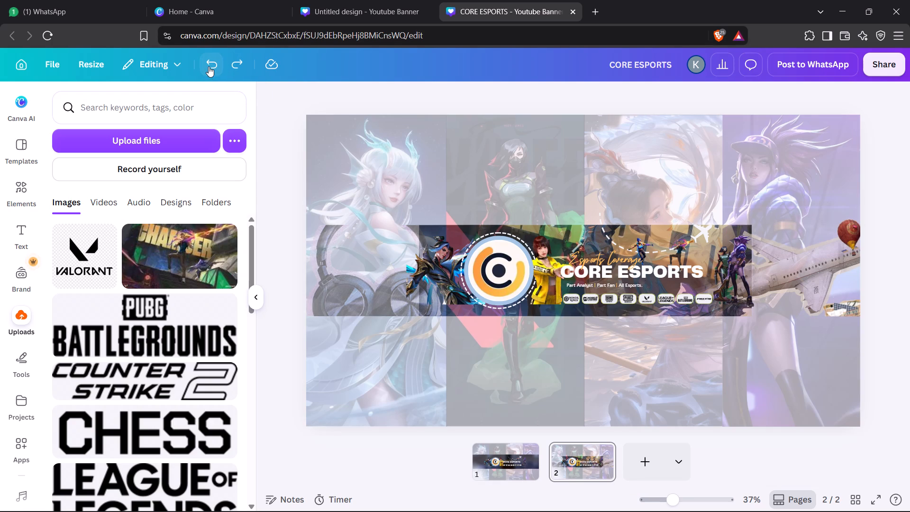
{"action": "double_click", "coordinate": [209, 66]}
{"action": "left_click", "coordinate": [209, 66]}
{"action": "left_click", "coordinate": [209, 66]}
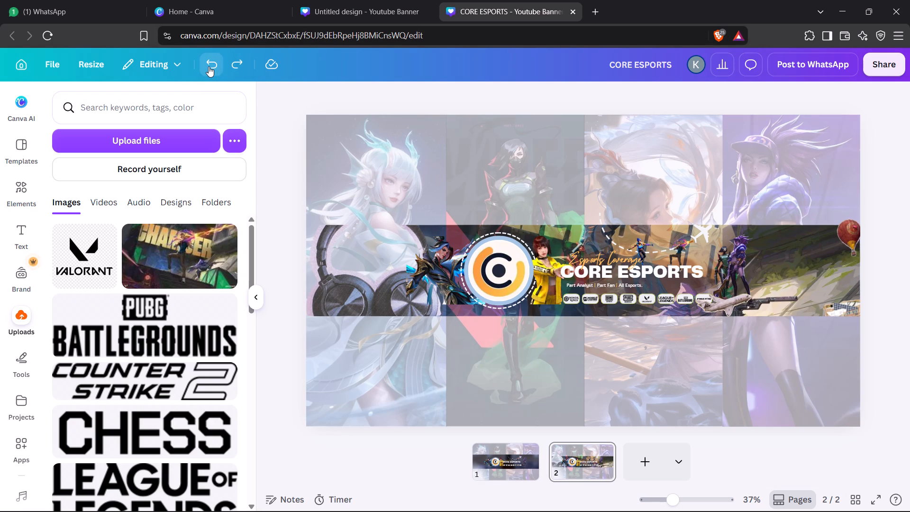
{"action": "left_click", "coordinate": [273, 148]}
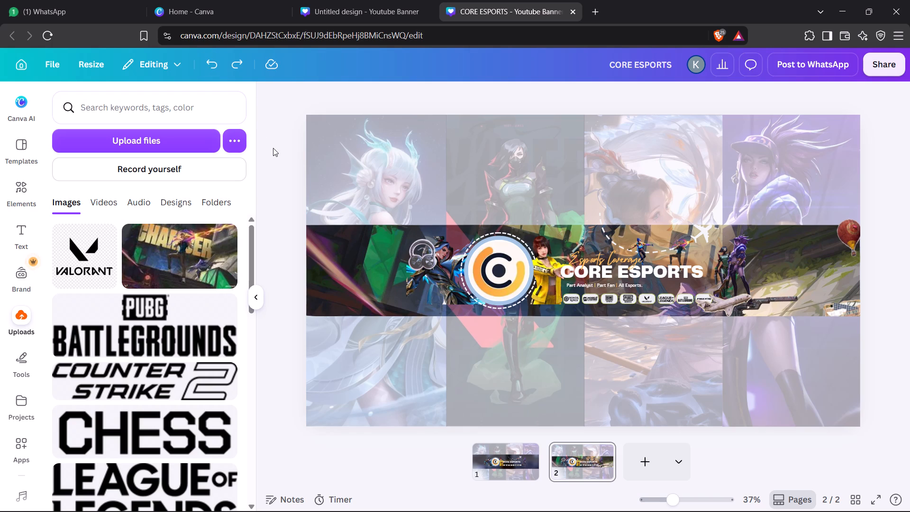
Look through the uploaded images for a picture to use at the strip's left end.
{"action": "scroll", "coordinate": [208, 360], "scroll_direction": "down", "scroll_amount": 9}
{"action": "scroll", "coordinate": [205, 349], "scroll_direction": "up", "scroll_amount": 2}
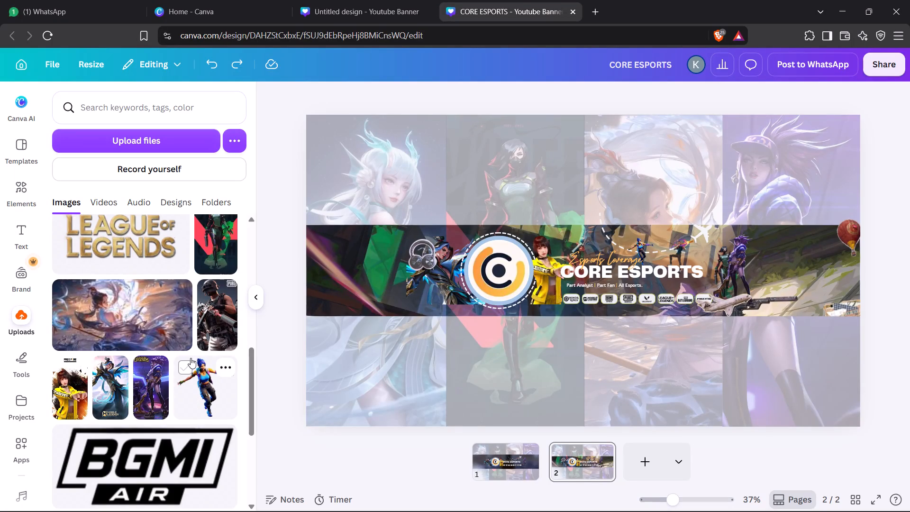
{"action": "scroll", "coordinate": [191, 358], "scroll_direction": "down", "scroll_amount": 2}
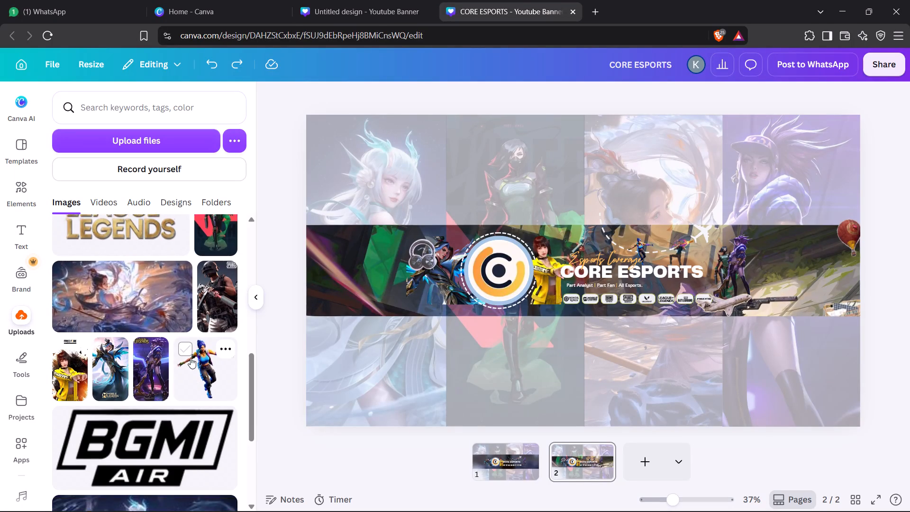
{"action": "scroll", "coordinate": [191, 358], "scroll_direction": "down", "scroll_amount": 2}
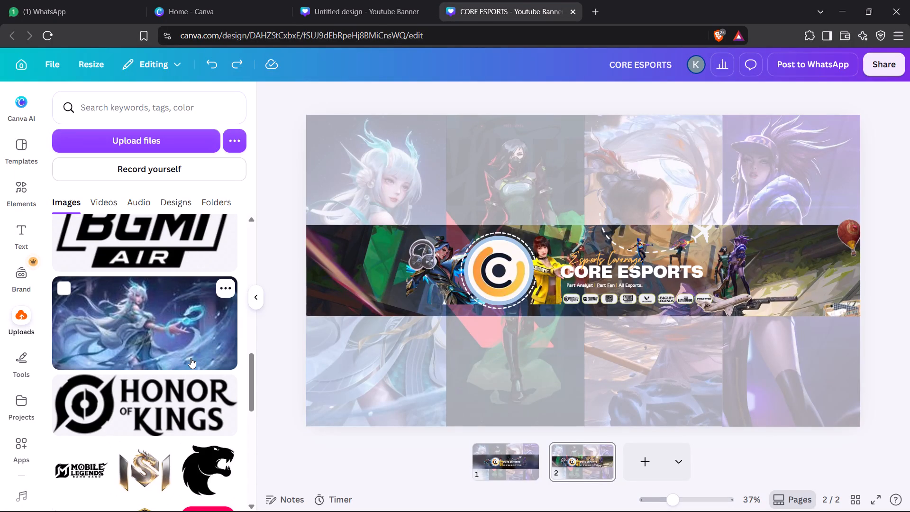
{"action": "scroll", "coordinate": [191, 358], "scroll_direction": "down", "scroll_amount": 3}
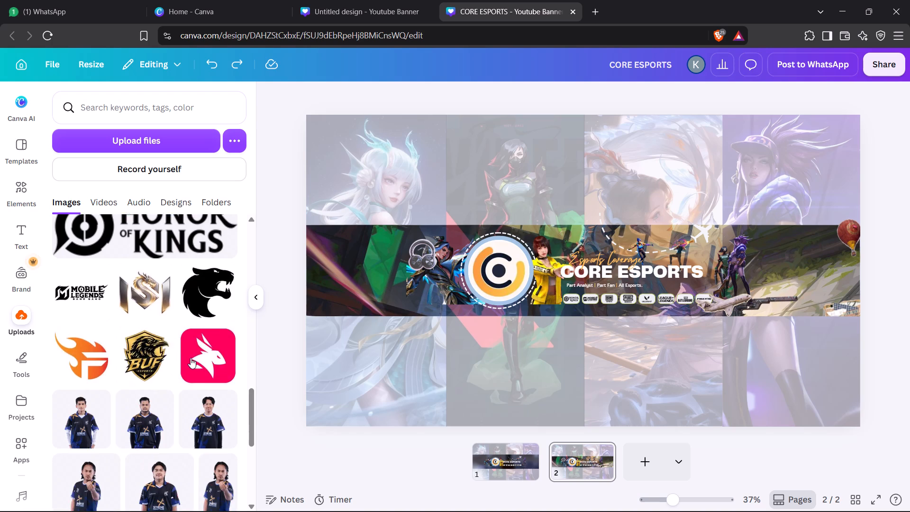
{"action": "scroll", "coordinate": [191, 358], "scroll_direction": "down", "scroll_amount": 6}
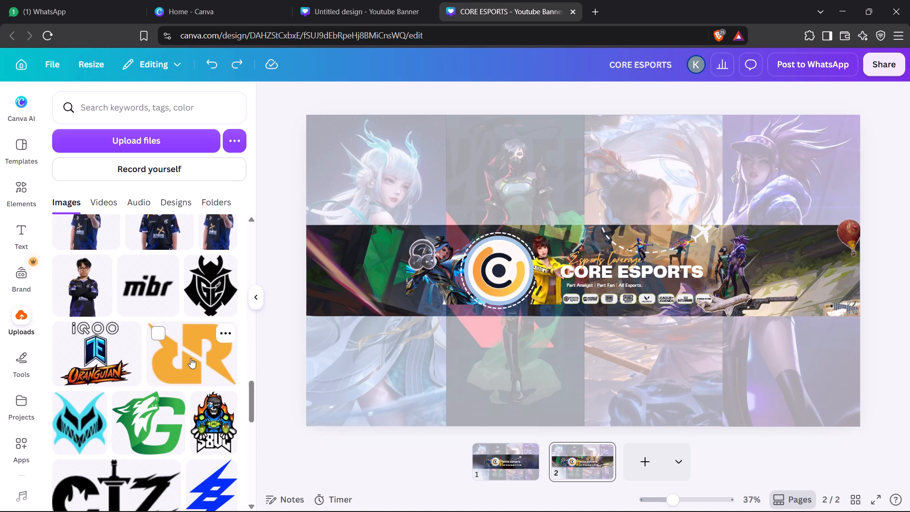
{"action": "scroll", "coordinate": [191, 358], "scroll_direction": "down", "scroll_amount": 9}
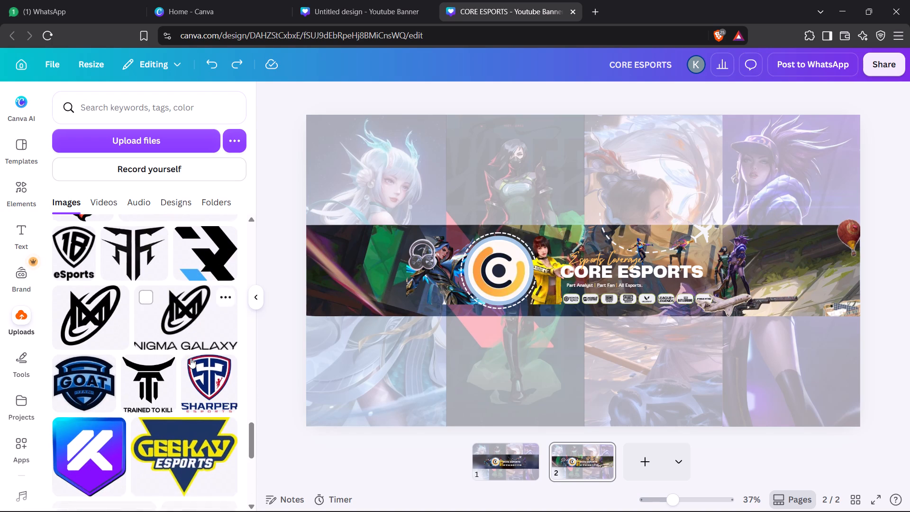
{"action": "scroll", "coordinate": [191, 358], "scroll_direction": "down", "scroll_amount": 4}
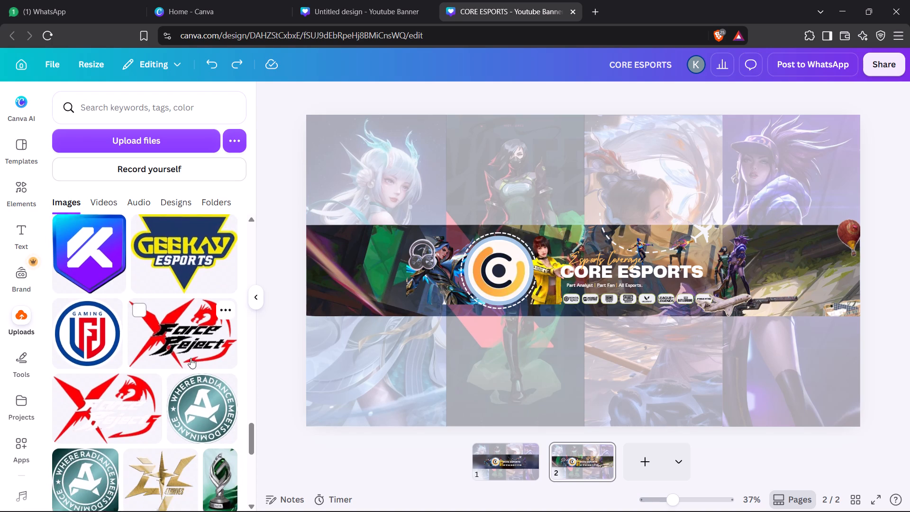
{"action": "scroll", "coordinate": [191, 358], "scroll_direction": "down", "scroll_amount": 13}
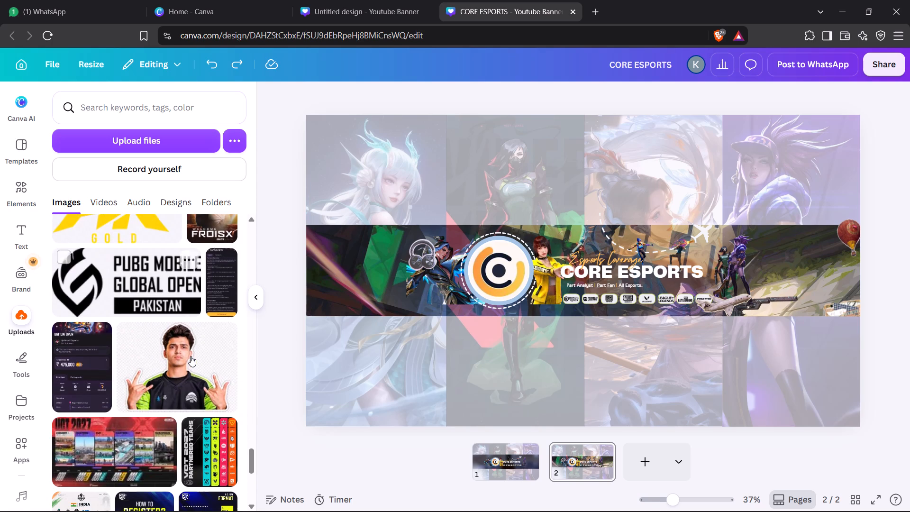
{"action": "scroll", "coordinate": [191, 356], "scroll_direction": "down", "scroll_amount": 3}
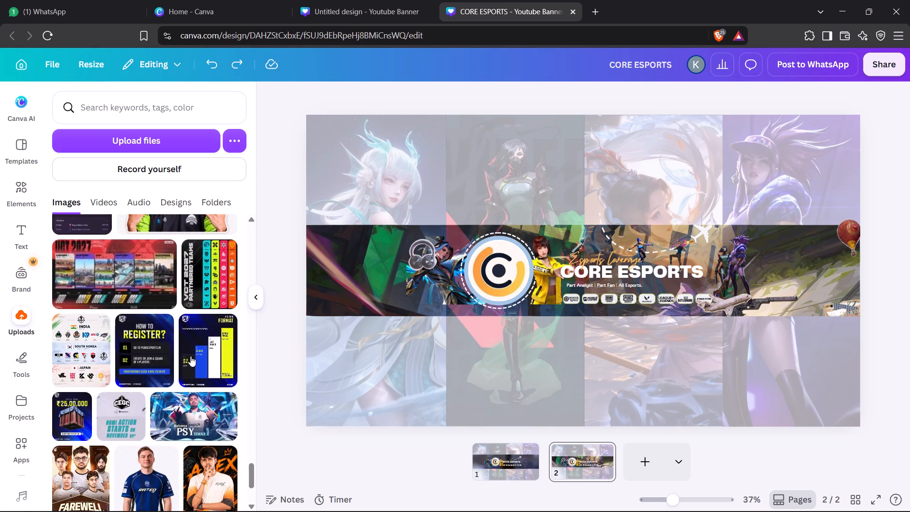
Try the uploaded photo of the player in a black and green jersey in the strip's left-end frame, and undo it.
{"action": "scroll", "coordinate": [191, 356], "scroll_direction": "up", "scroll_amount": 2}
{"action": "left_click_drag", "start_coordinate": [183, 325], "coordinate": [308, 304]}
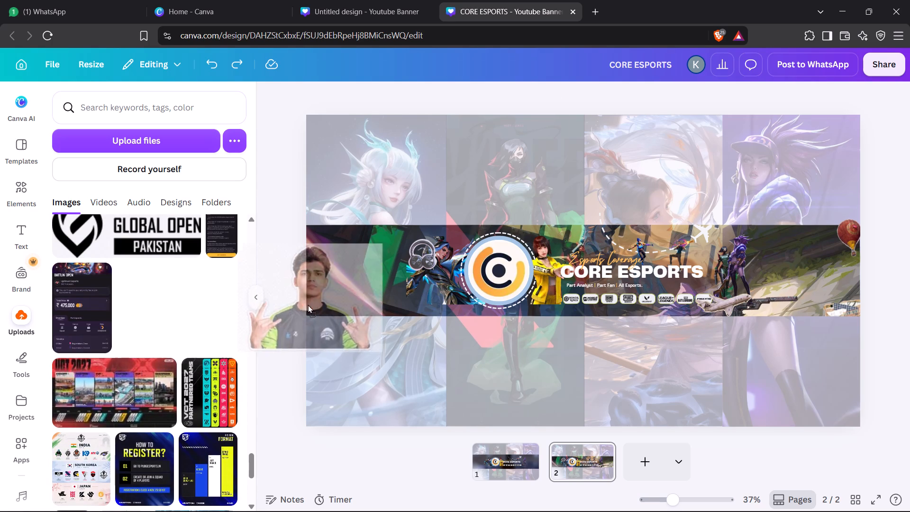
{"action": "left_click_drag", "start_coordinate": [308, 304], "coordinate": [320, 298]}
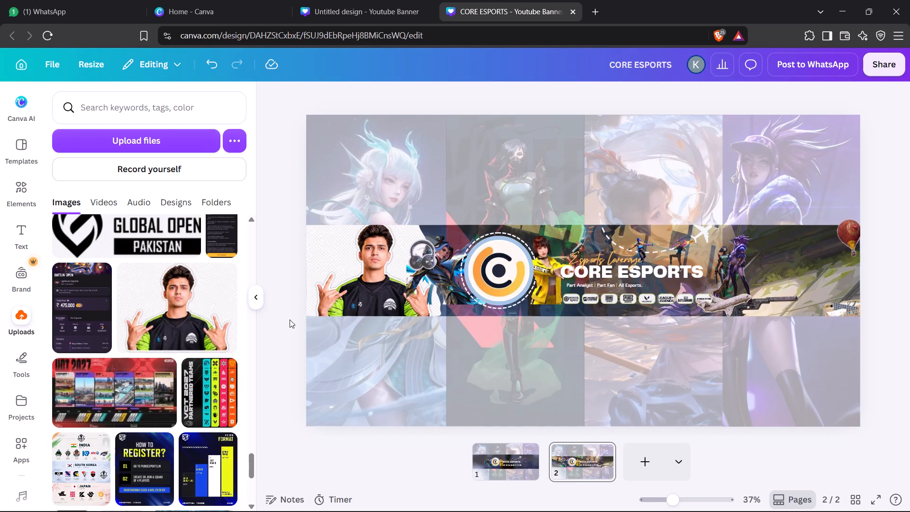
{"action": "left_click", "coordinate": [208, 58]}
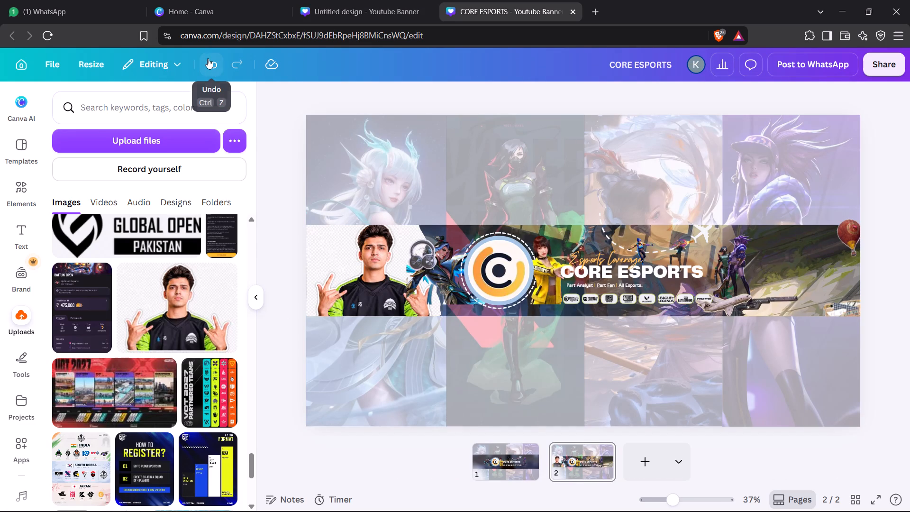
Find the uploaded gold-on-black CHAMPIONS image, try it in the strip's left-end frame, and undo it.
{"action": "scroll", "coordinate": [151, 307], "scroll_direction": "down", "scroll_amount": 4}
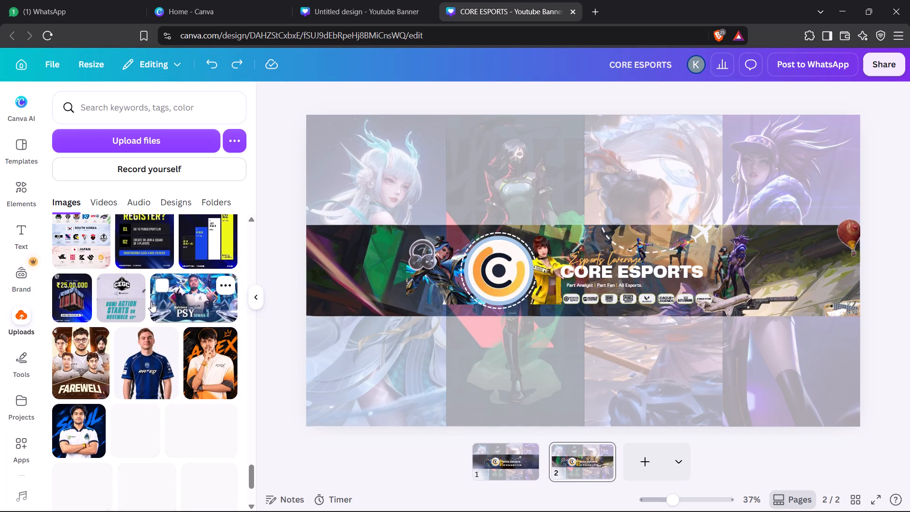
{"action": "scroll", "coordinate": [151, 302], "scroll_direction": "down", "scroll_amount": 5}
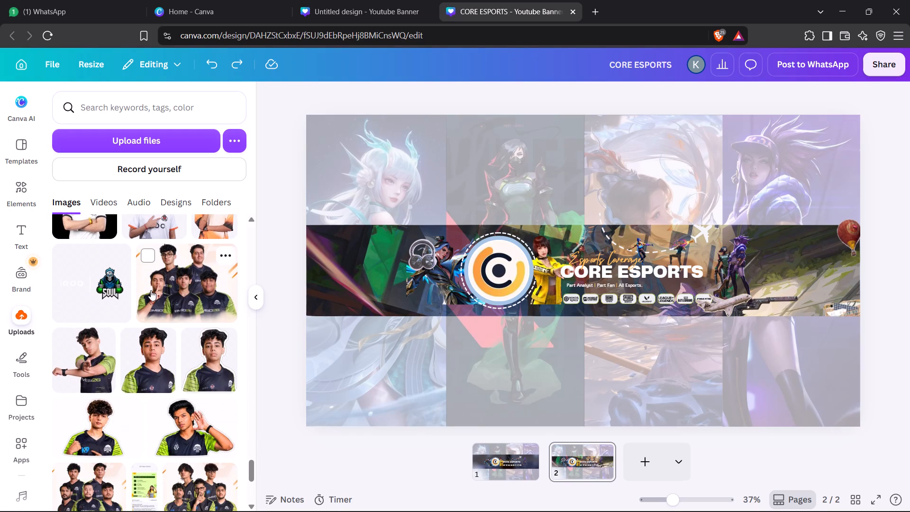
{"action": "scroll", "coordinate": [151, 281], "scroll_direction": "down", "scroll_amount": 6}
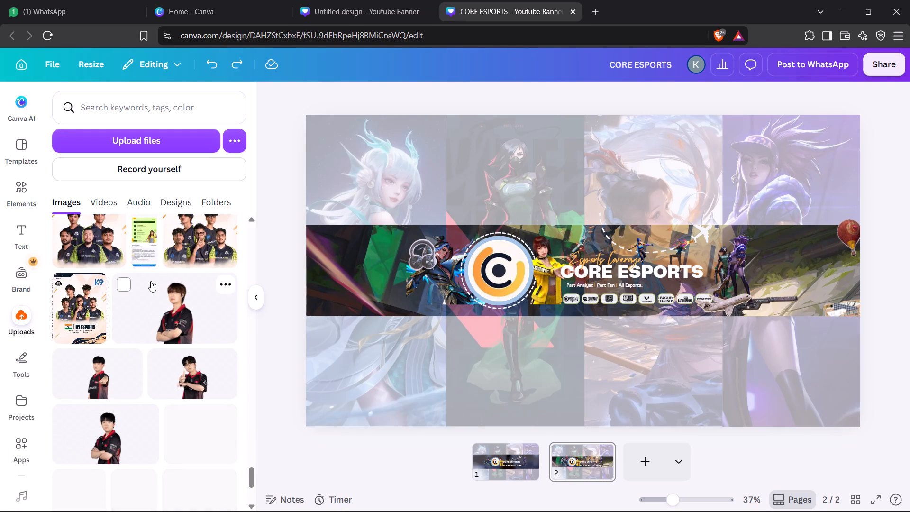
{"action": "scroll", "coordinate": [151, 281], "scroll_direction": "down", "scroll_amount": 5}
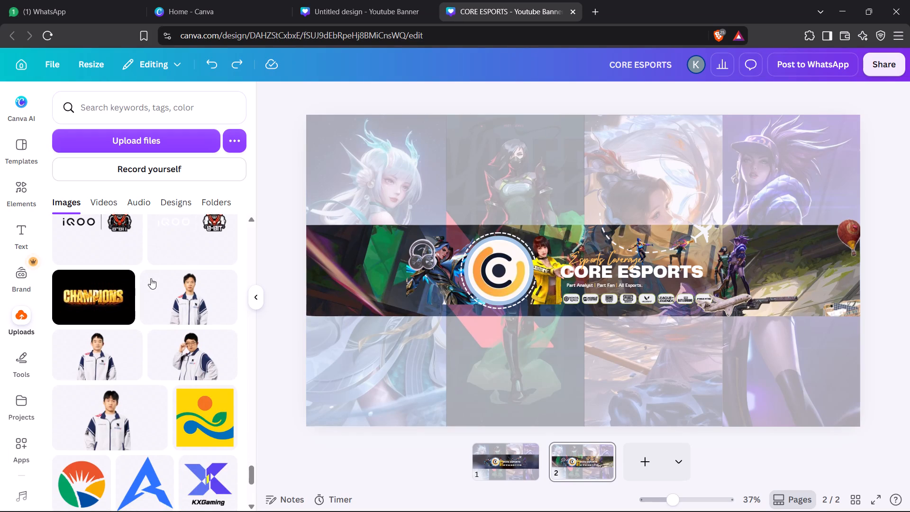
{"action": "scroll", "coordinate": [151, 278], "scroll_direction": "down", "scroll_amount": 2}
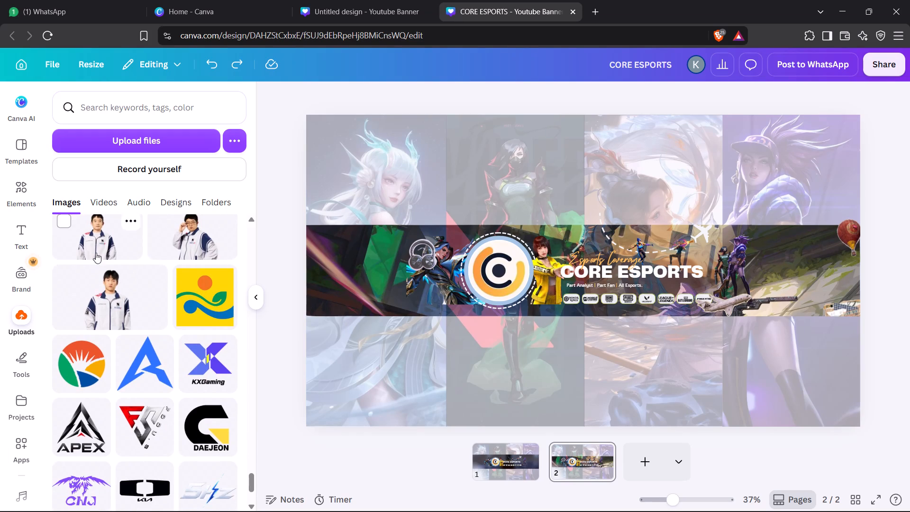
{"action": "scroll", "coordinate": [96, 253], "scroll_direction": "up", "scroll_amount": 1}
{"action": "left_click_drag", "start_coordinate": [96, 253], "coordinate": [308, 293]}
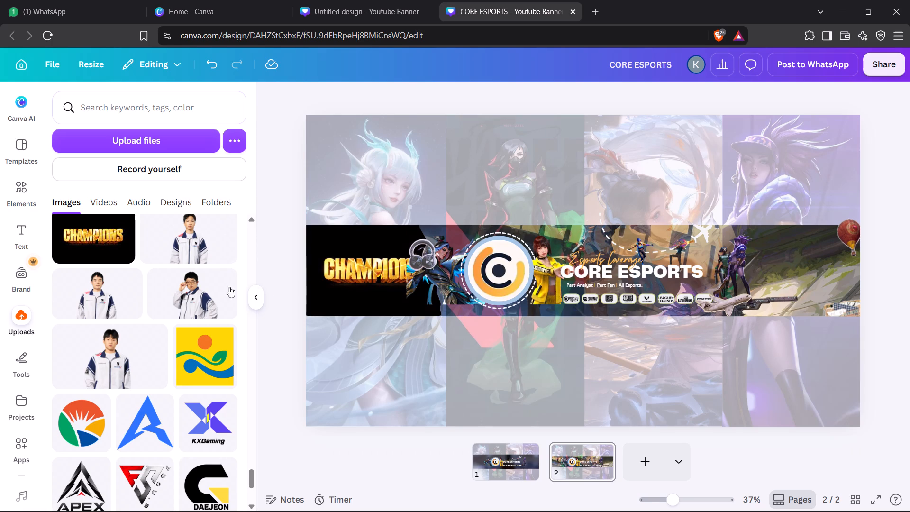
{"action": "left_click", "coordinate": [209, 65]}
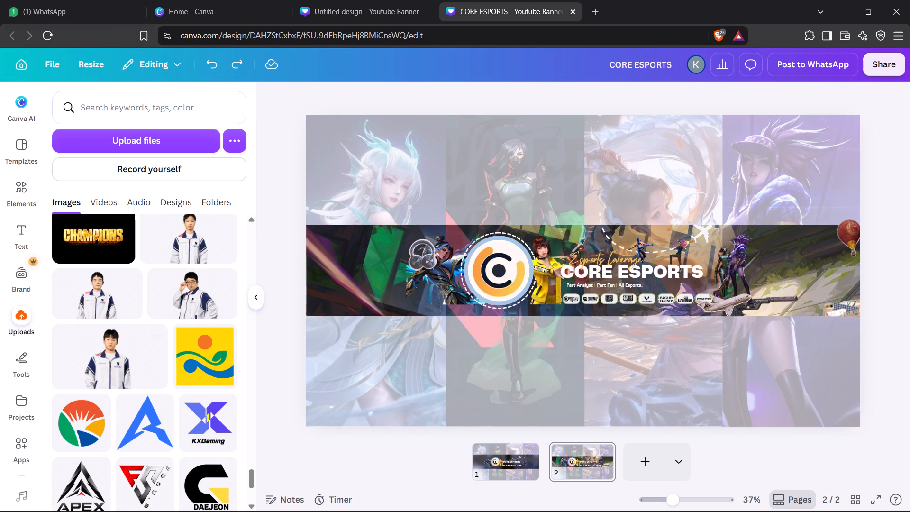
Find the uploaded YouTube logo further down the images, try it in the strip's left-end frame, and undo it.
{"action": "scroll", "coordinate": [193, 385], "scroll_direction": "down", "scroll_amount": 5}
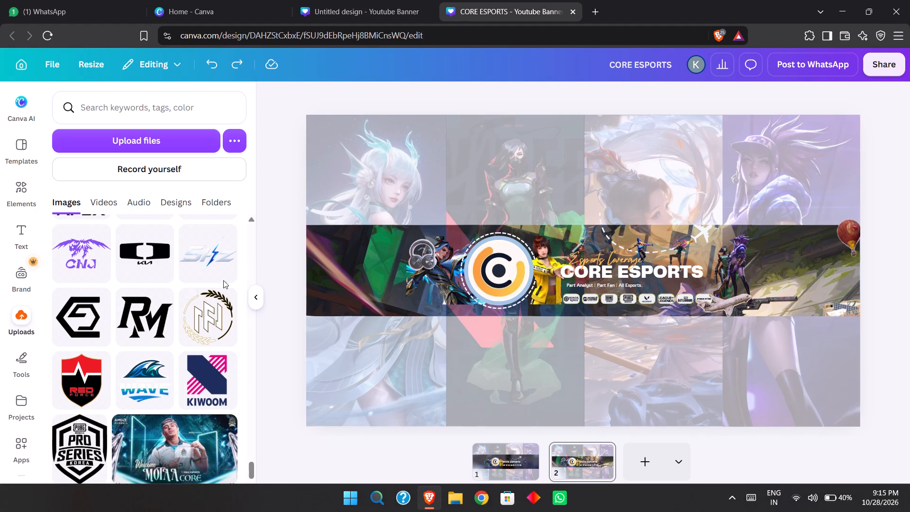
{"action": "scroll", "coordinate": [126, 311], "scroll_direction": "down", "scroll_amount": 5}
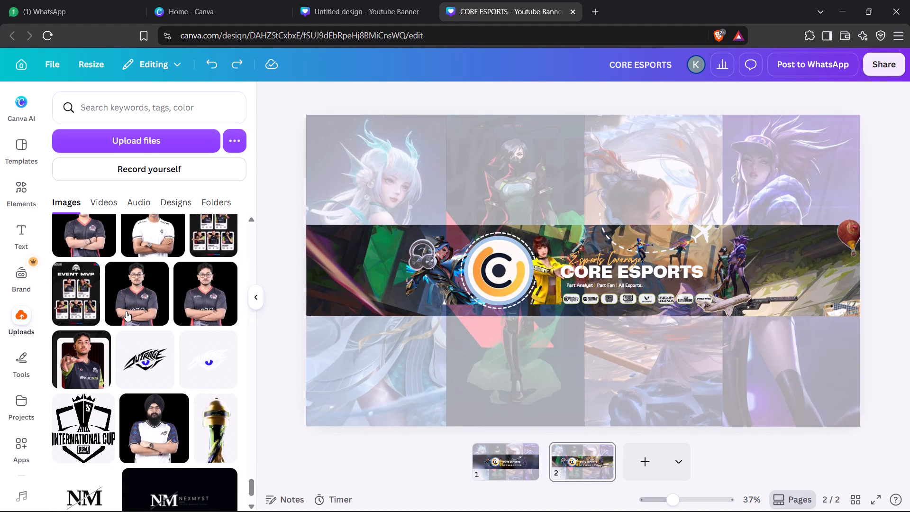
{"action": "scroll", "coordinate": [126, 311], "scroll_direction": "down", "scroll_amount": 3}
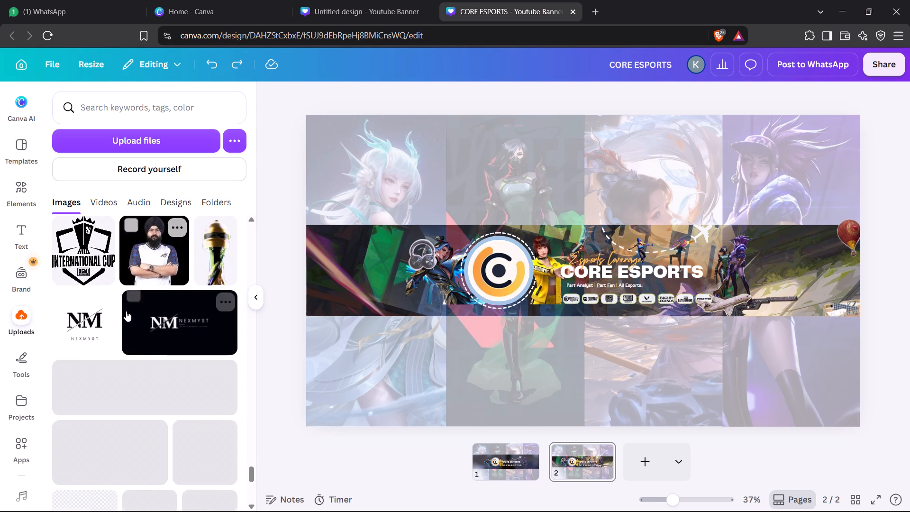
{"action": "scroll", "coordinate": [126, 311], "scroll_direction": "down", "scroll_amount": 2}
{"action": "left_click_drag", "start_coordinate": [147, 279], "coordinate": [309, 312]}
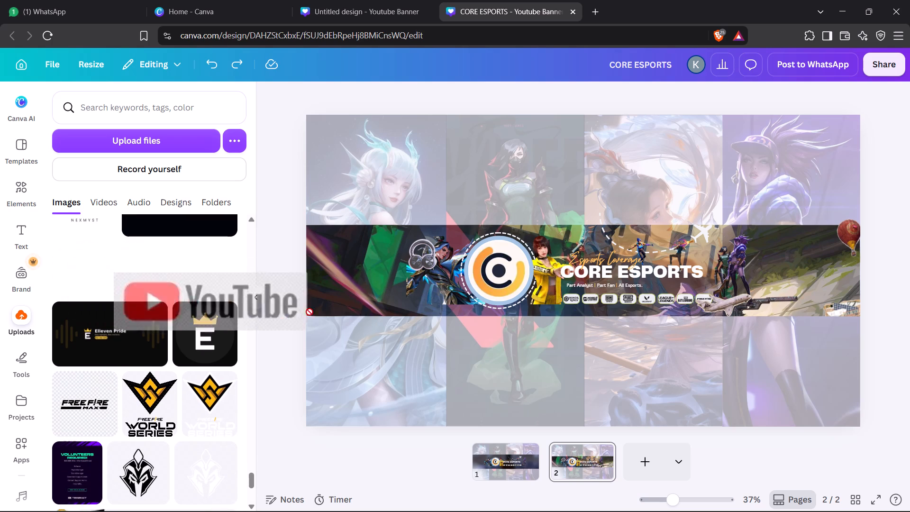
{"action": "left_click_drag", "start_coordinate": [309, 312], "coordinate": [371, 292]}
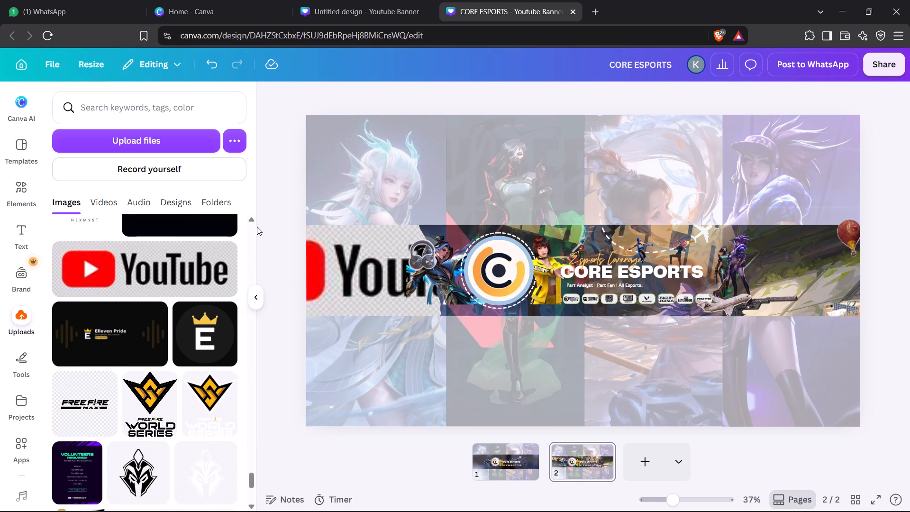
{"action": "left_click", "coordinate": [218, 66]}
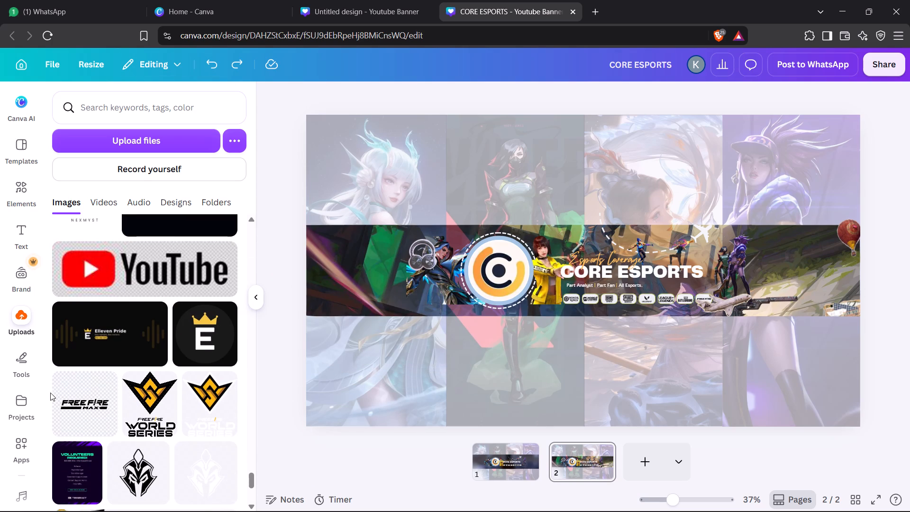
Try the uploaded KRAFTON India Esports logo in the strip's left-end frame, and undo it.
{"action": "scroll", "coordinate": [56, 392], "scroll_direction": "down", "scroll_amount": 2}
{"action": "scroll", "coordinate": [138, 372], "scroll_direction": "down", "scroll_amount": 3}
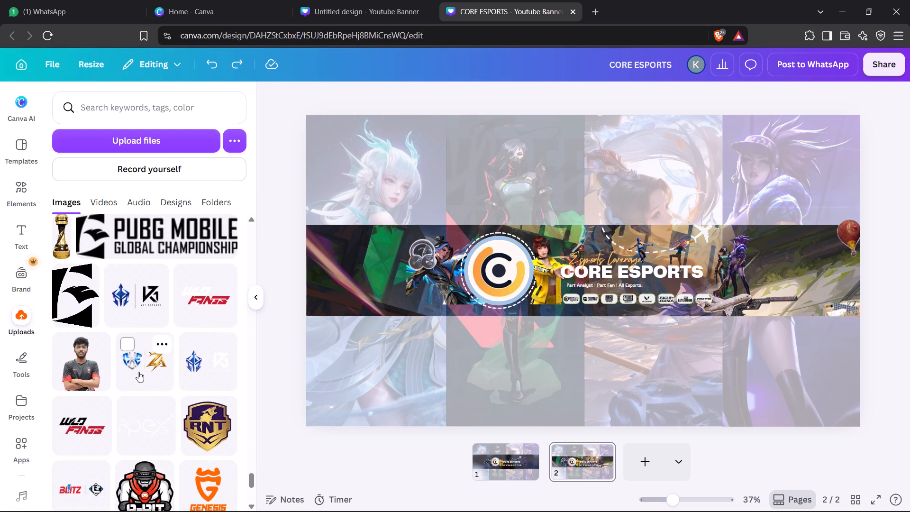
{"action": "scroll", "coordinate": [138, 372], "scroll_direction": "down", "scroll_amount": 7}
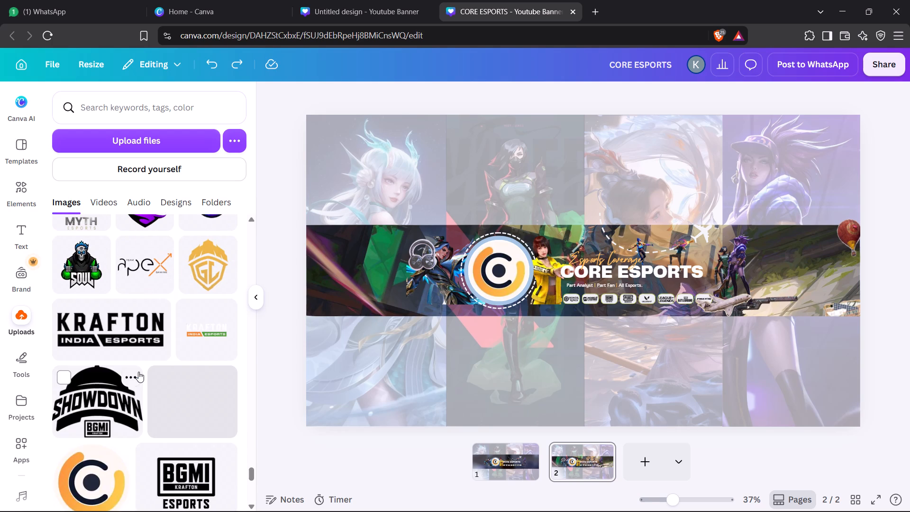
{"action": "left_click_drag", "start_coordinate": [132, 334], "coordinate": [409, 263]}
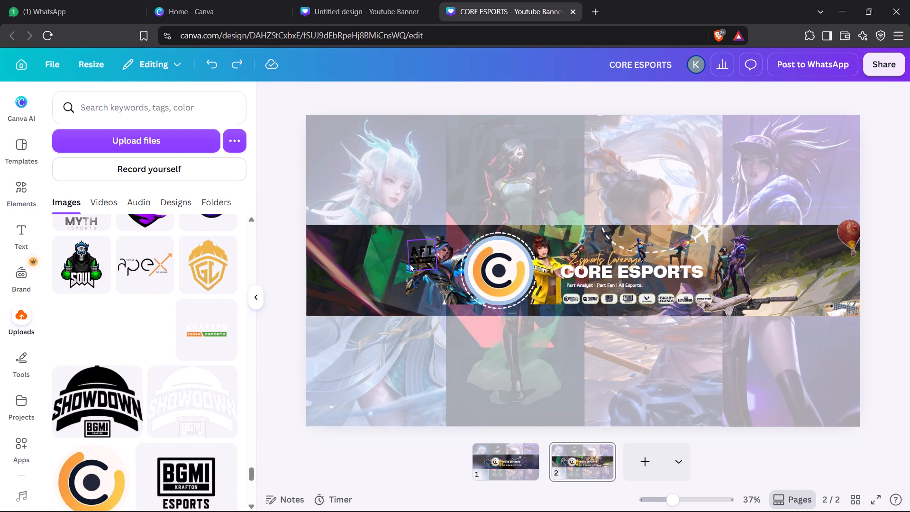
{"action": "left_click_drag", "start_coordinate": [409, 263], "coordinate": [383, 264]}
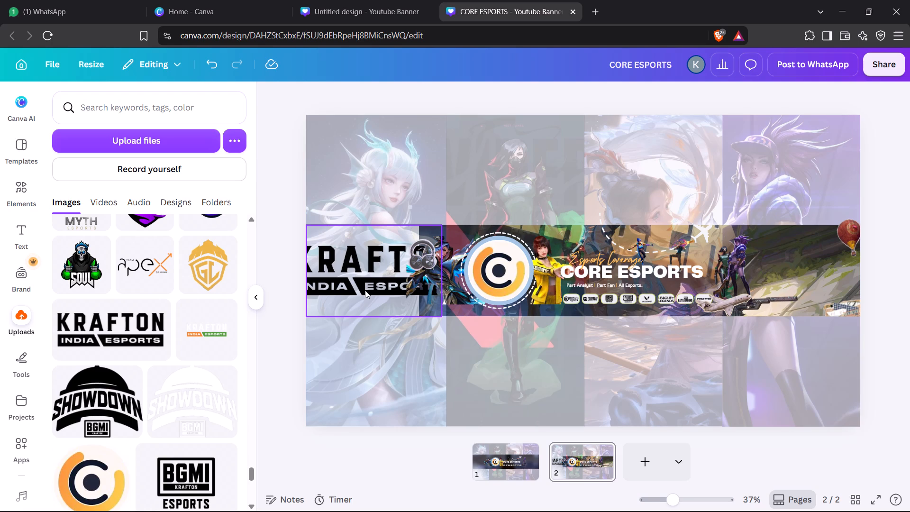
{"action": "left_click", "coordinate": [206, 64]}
Delete the grey round emblem over the character beside the logo and the small airplane graphic near the game logos.
{"action": "left_click", "coordinate": [423, 258]}
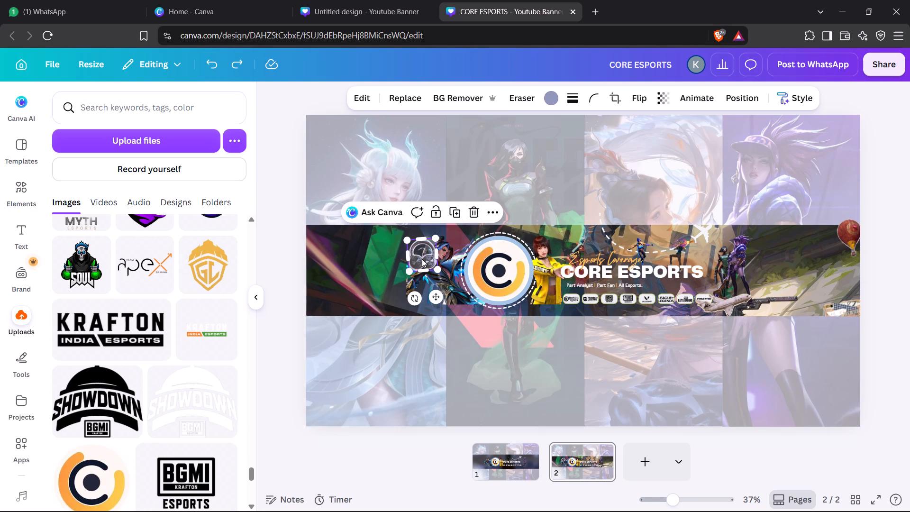
{"action": "key", "text": "Delete"}
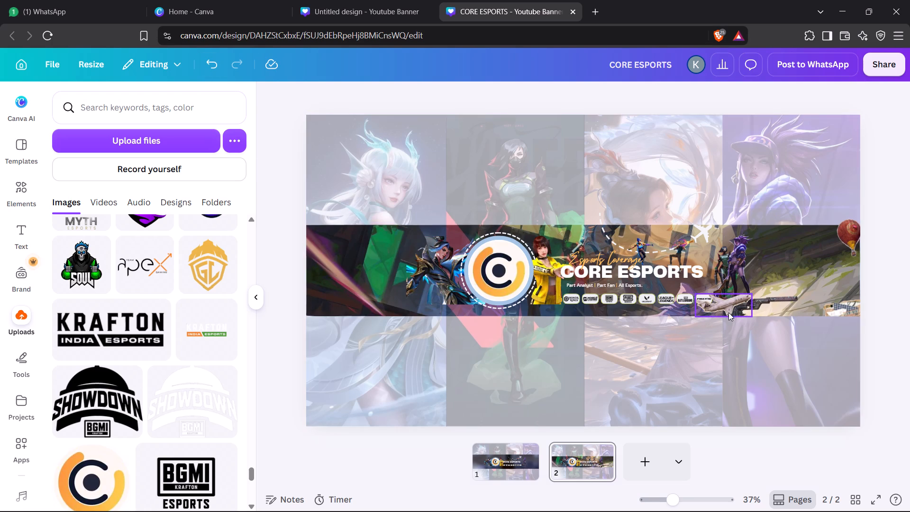
{"action": "left_click", "coordinate": [730, 309]}
{"action": "key", "text": "Delete"}
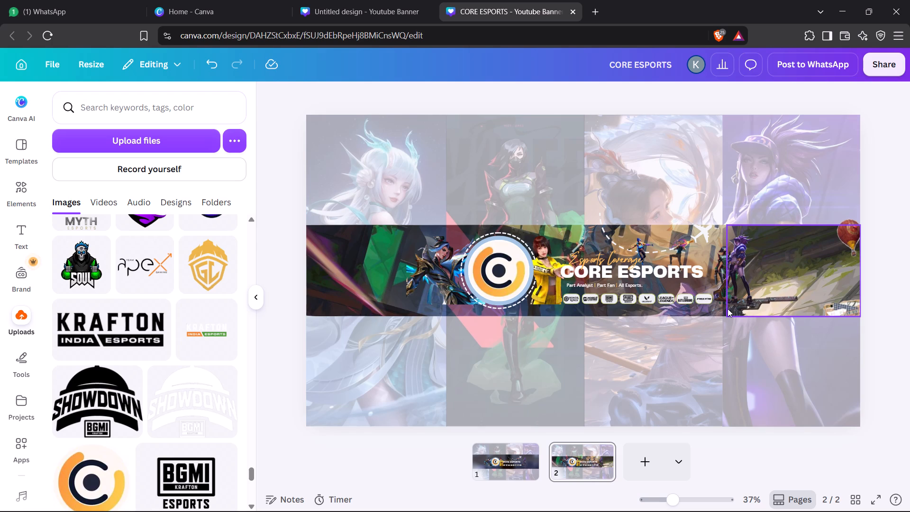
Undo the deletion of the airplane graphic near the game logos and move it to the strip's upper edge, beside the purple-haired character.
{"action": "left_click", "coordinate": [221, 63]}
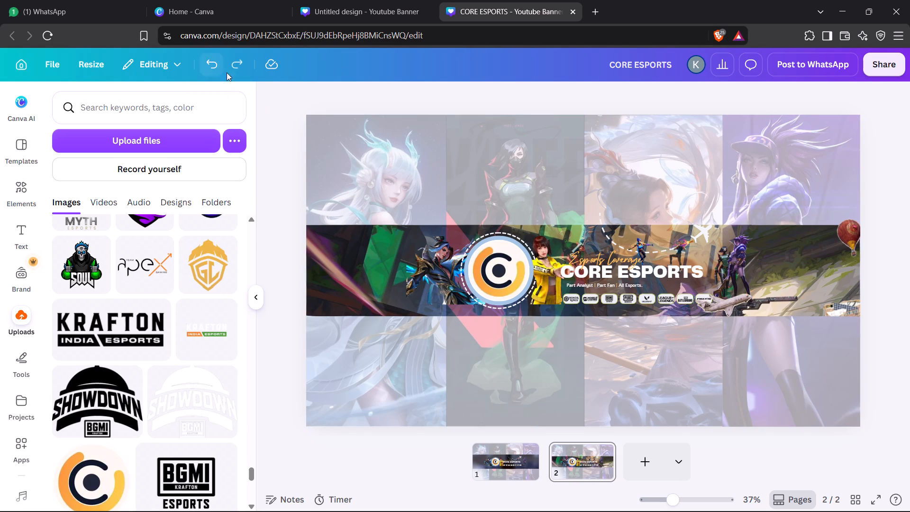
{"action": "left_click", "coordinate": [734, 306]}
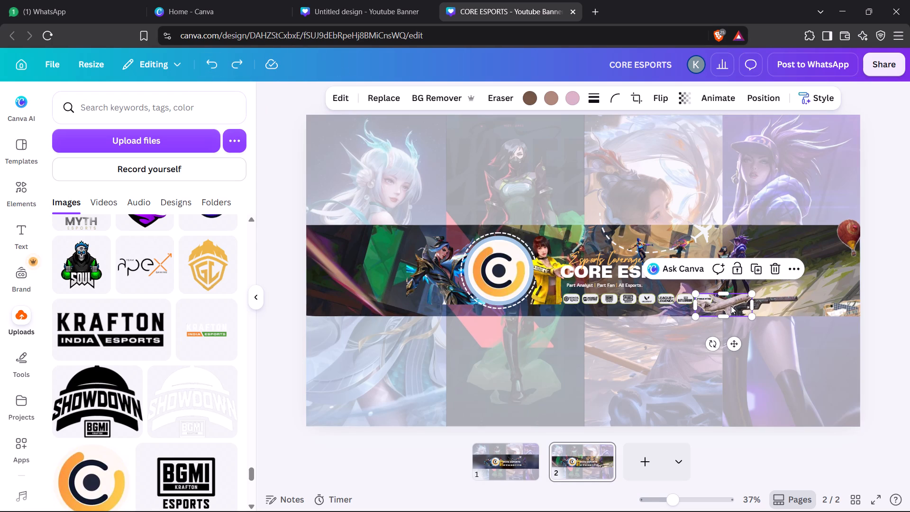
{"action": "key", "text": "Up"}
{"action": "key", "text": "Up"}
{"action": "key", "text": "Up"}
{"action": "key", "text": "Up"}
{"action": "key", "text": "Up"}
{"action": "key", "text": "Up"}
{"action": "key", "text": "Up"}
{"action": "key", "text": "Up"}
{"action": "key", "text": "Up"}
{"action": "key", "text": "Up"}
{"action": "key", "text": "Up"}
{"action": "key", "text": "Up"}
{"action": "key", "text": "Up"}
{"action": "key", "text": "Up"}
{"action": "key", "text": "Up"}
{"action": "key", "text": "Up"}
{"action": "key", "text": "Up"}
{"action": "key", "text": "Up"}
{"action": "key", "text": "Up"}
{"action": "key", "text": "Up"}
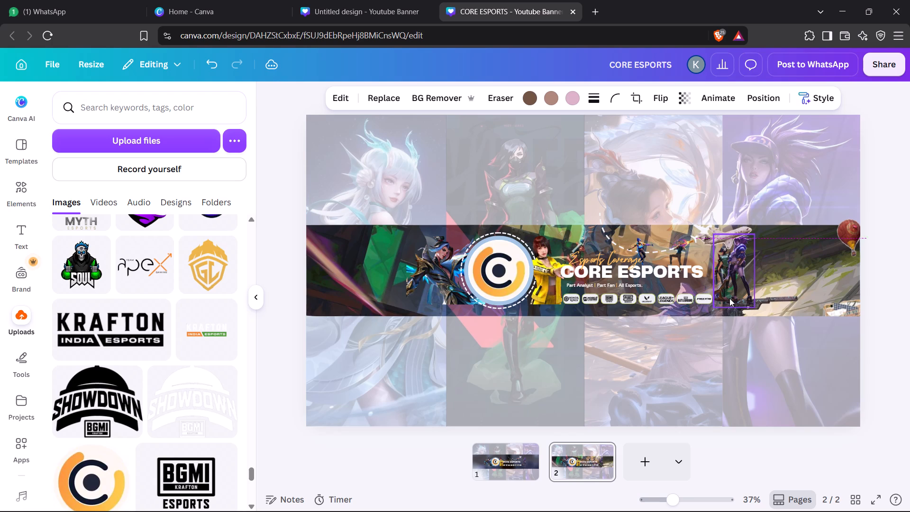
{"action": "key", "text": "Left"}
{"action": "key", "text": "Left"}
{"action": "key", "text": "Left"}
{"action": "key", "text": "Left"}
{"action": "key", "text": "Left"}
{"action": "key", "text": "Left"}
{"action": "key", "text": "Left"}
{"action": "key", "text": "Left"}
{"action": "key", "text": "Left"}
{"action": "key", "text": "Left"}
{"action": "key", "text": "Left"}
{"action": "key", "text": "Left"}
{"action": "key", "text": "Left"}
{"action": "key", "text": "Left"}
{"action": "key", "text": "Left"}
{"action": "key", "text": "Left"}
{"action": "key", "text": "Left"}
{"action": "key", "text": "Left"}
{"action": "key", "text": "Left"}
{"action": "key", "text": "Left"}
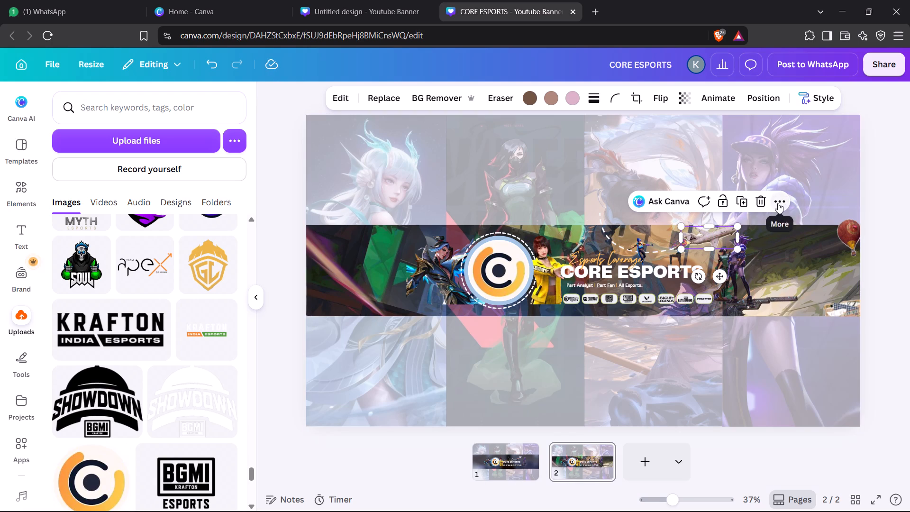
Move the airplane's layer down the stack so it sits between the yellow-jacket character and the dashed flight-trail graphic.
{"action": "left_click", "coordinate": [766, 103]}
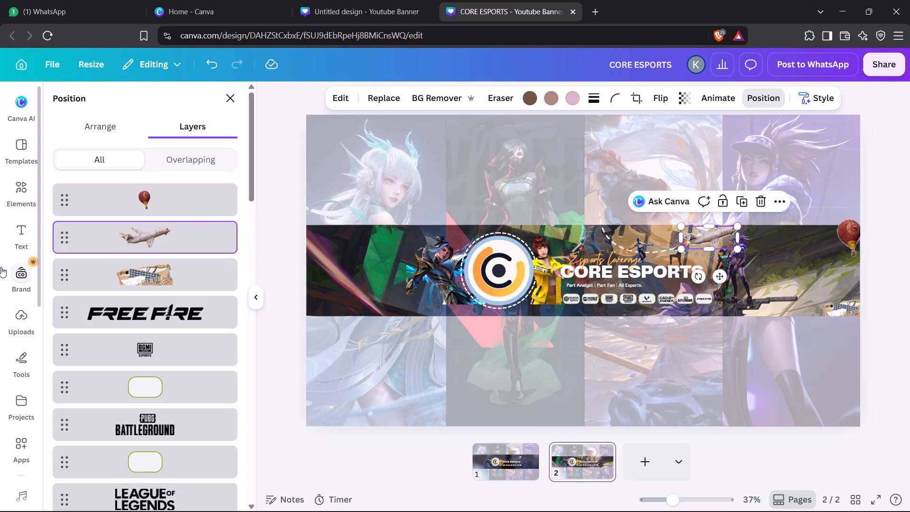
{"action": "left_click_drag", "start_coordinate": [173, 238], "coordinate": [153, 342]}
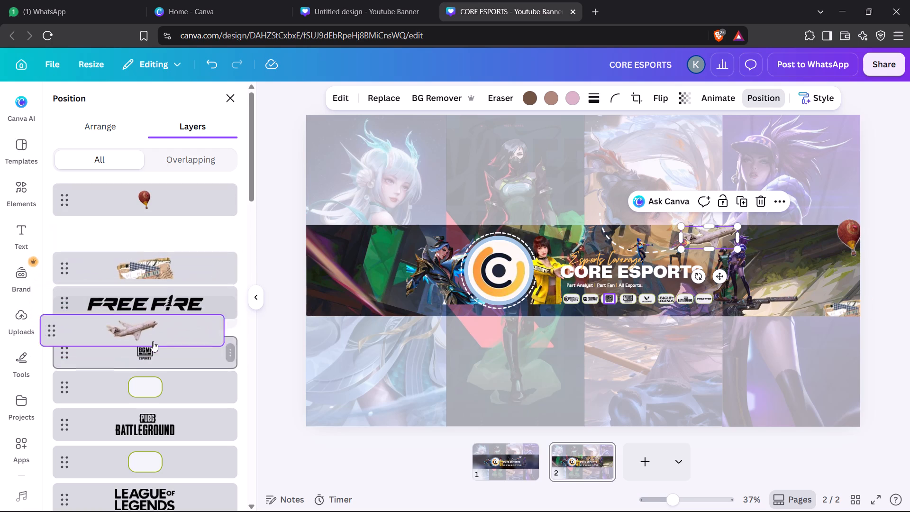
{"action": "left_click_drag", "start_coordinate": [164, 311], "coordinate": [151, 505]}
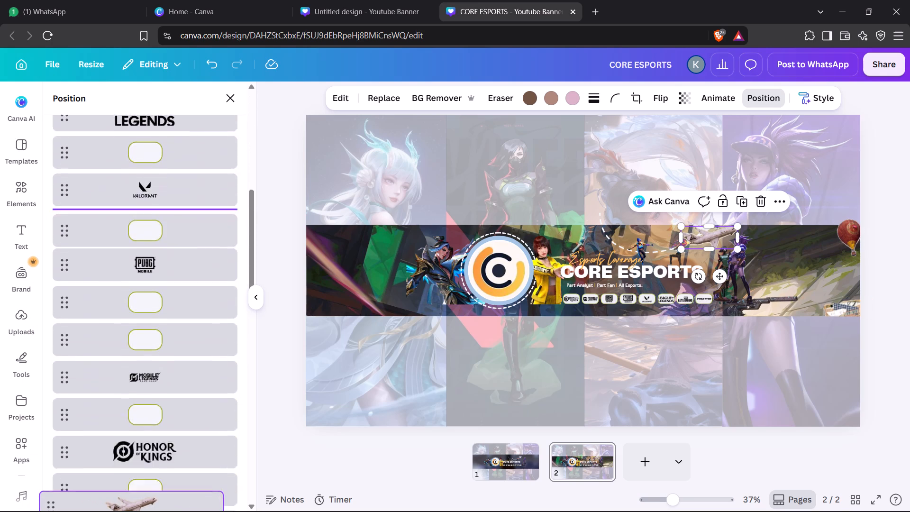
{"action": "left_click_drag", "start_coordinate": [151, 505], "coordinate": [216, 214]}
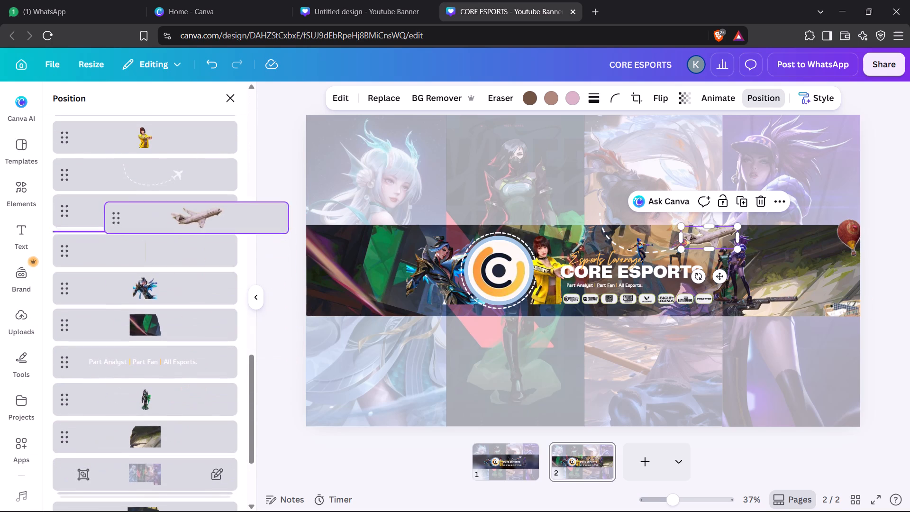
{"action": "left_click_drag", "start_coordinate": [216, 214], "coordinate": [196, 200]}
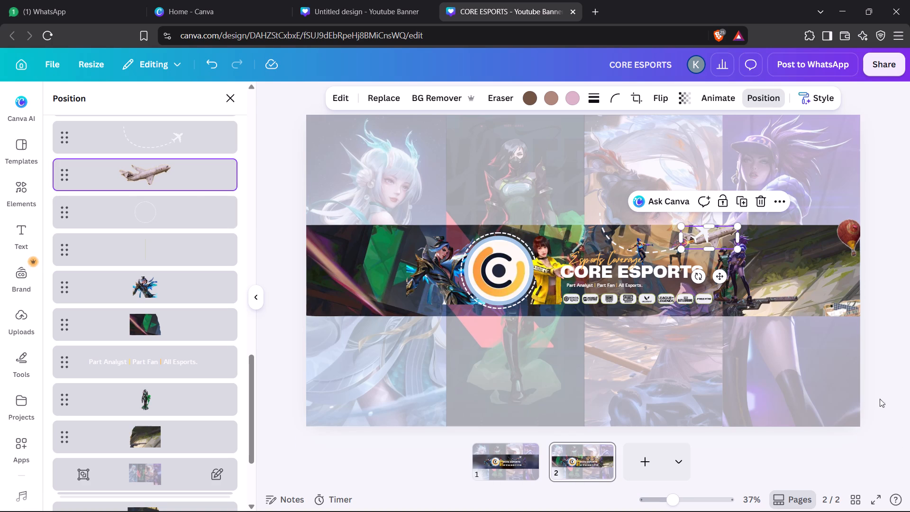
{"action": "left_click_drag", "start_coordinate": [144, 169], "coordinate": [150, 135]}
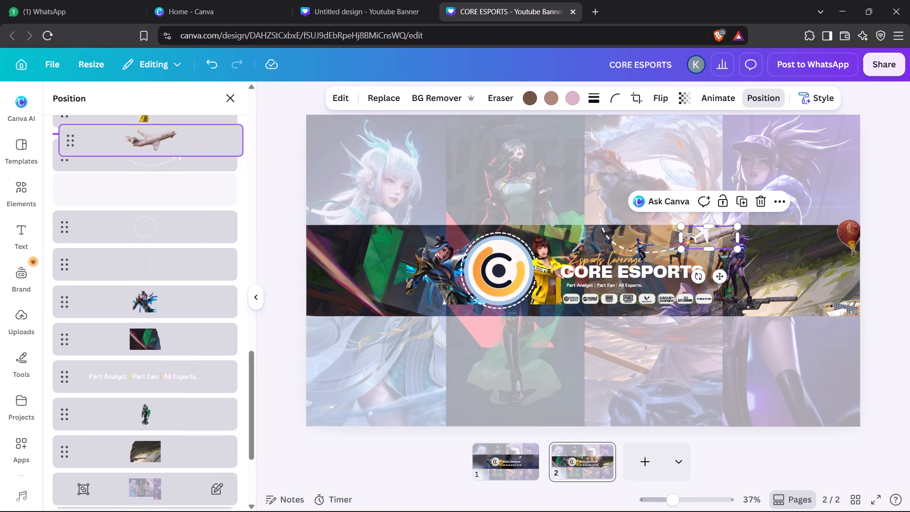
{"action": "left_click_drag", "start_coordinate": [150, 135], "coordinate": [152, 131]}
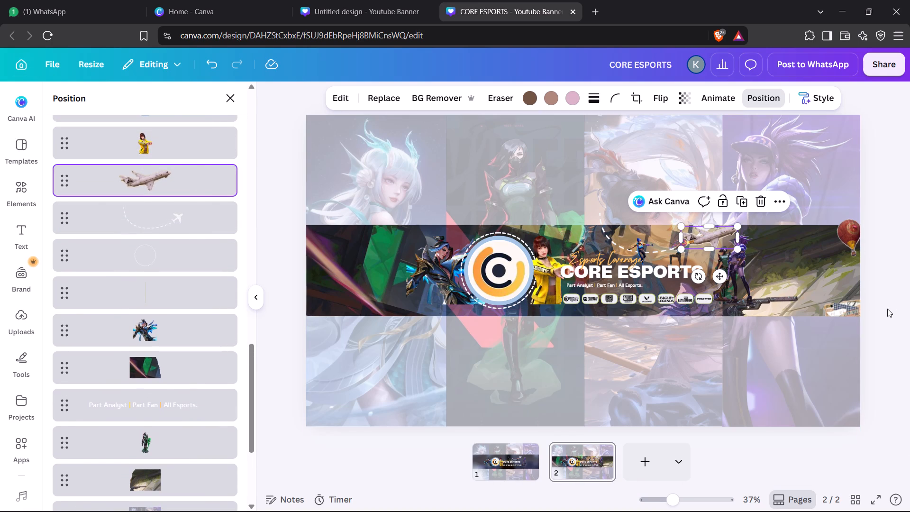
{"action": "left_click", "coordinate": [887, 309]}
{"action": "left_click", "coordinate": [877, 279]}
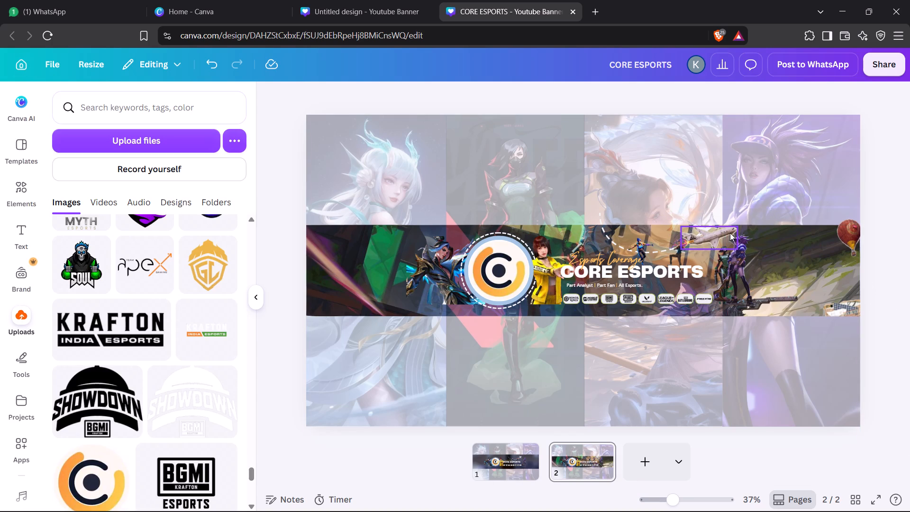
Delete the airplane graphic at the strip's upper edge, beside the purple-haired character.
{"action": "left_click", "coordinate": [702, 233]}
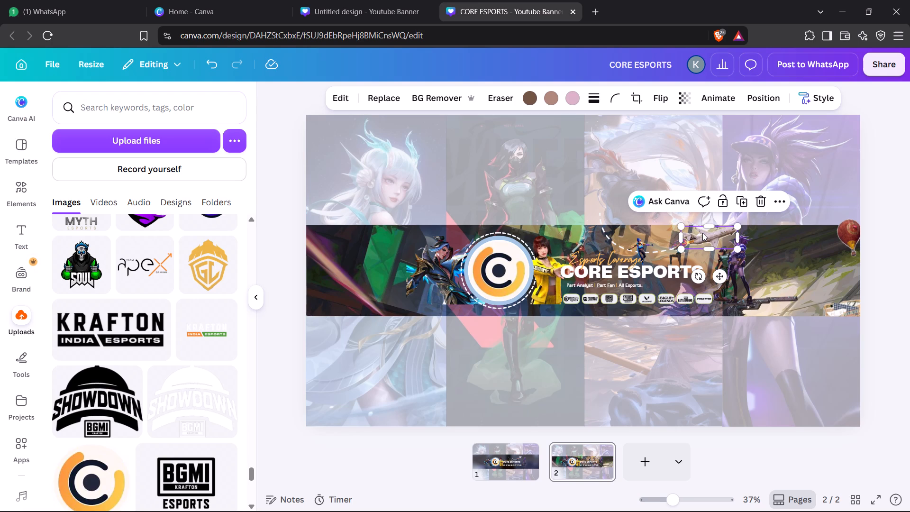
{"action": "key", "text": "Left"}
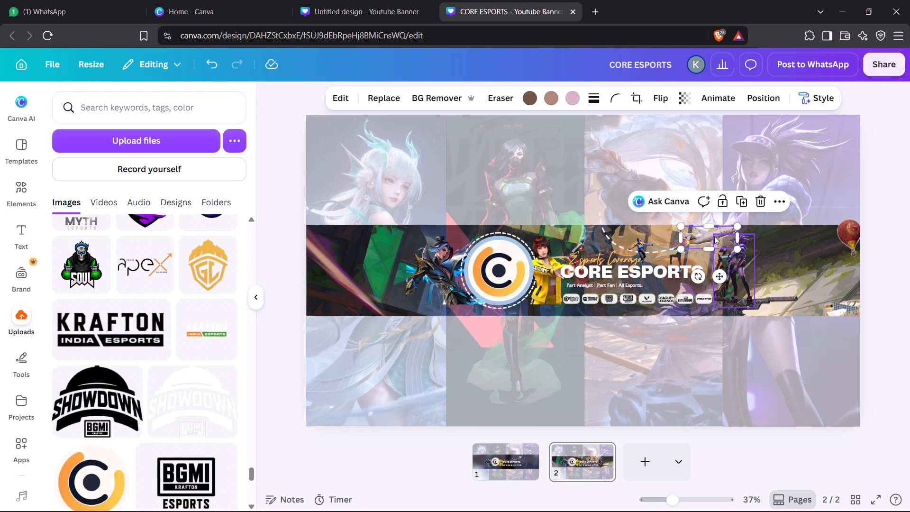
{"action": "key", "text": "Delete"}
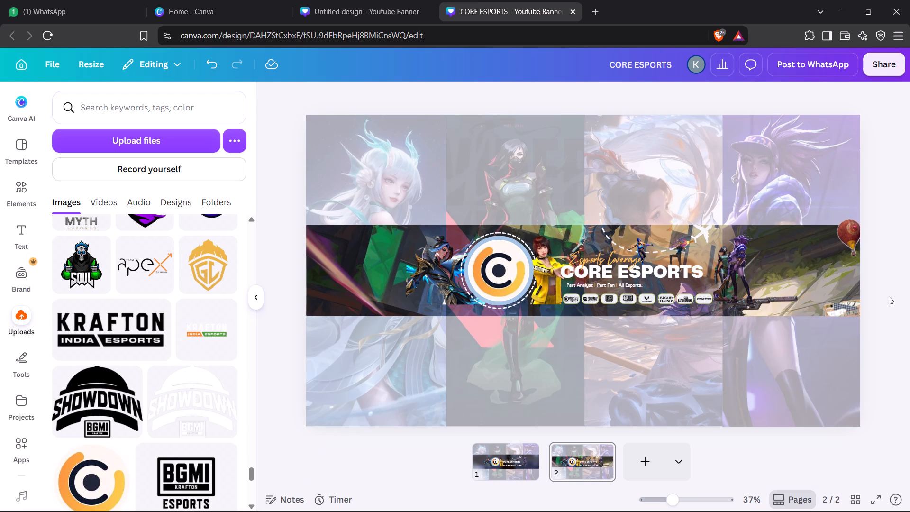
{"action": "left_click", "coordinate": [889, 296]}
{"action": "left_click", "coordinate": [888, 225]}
Delete the small patterned travel graphic in the lower corner of the strip's right end.
{"action": "left_click", "coordinate": [848, 308]}
{"action": "key", "text": "Delete"}
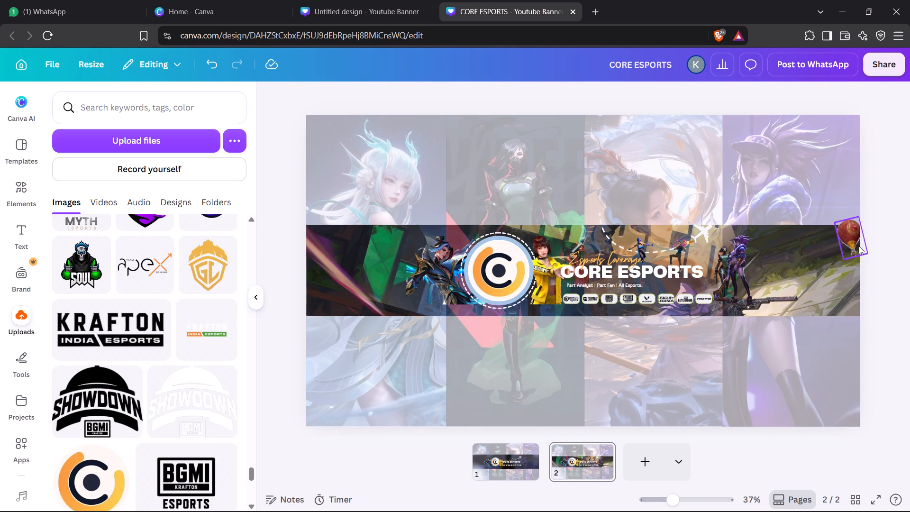
Duplicate the hot-air balloon and place the copy over the lower part of the strip's left edge.
{"action": "left_click", "coordinate": [856, 243]}
{"action": "left_click", "coordinate": [860, 188]}
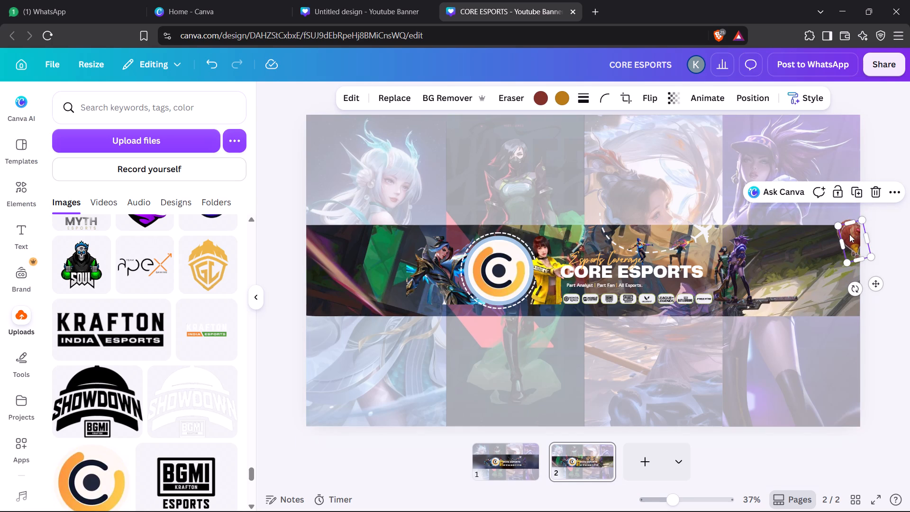
{"action": "left_click_drag", "start_coordinate": [849, 234], "coordinate": [308, 303]}
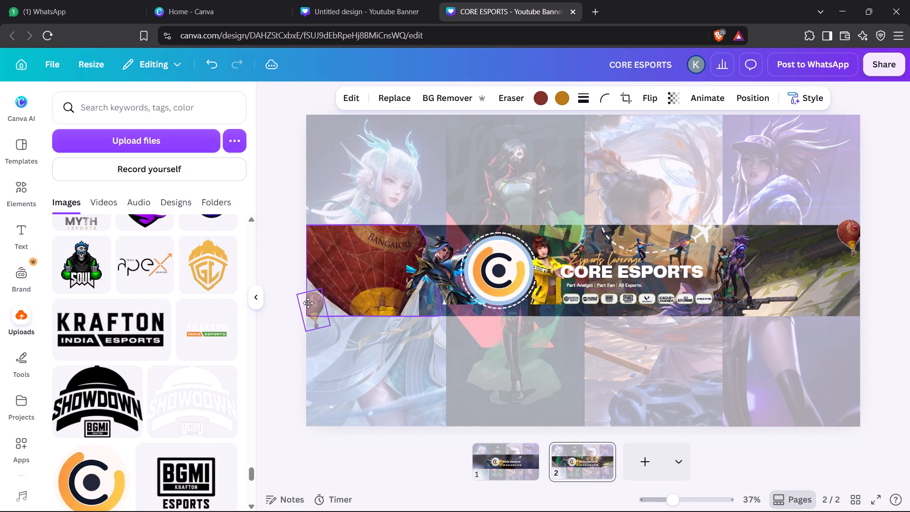
{"action": "left_click_drag", "start_coordinate": [308, 303], "coordinate": [301, 286]}
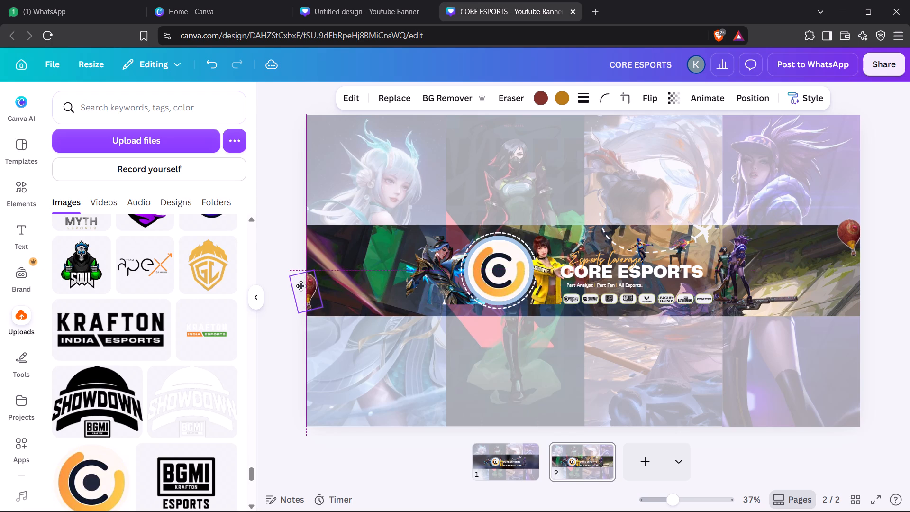
{"action": "left_click_drag", "start_coordinate": [301, 286], "coordinate": [303, 288]}
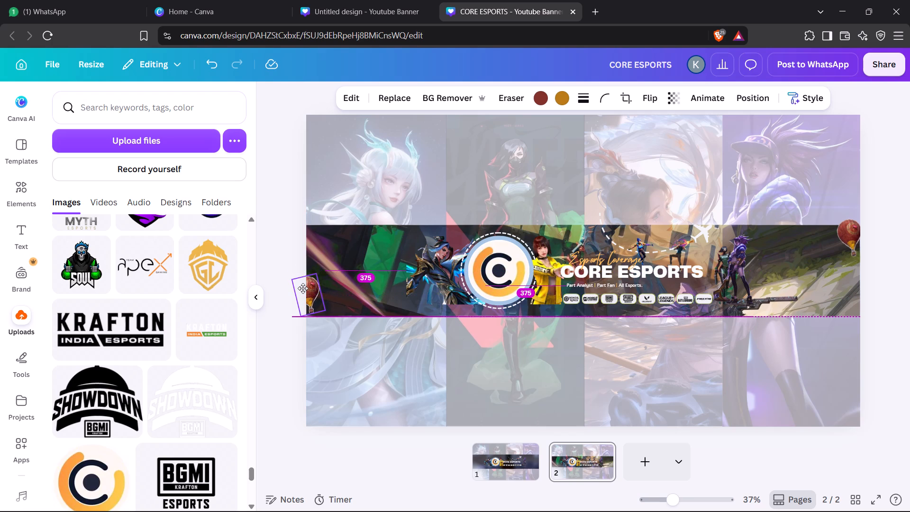
{"action": "left_click_drag", "start_coordinate": [303, 288], "coordinate": [303, 290]}
{"action": "left_click", "coordinate": [285, 309]}
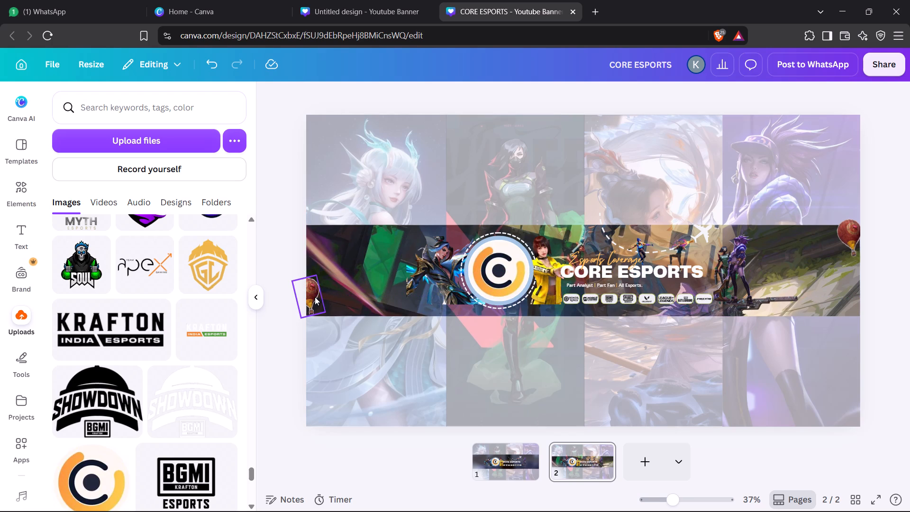
Nudge the balloon copy inward so it sits fully inside the strip's lower left corner.
{"action": "left_click", "coordinate": [315, 297]}
{"action": "key", "text": "Right"}
{"action": "key", "text": "Right"}
{"action": "key", "text": "Right"}
{"action": "key", "text": "Right"}
{"action": "key", "text": "Right"}
{"action": "key", "text": "Right"}
{"action": "key", "text": "Right"}
{"action": "key", "text": "Right"}
{"action": "key", "text": "Right"}
{"action": "key", "text": "Right"}
{"action": "key", "text": "Right"}
{"action": "key", "text": "Right"}
{"action": "key", "text": "Right"}
{"action": "key", "text": "Right"}
{"action": "key", "text": "Right"}
{"action": "key", "text": "Right"}
{"action": "key", "text": "Right"}
{"action": "key", "text": "Right"}
{"action": "key", "text": "Right"}
{"action": "key", "text": "Right"}
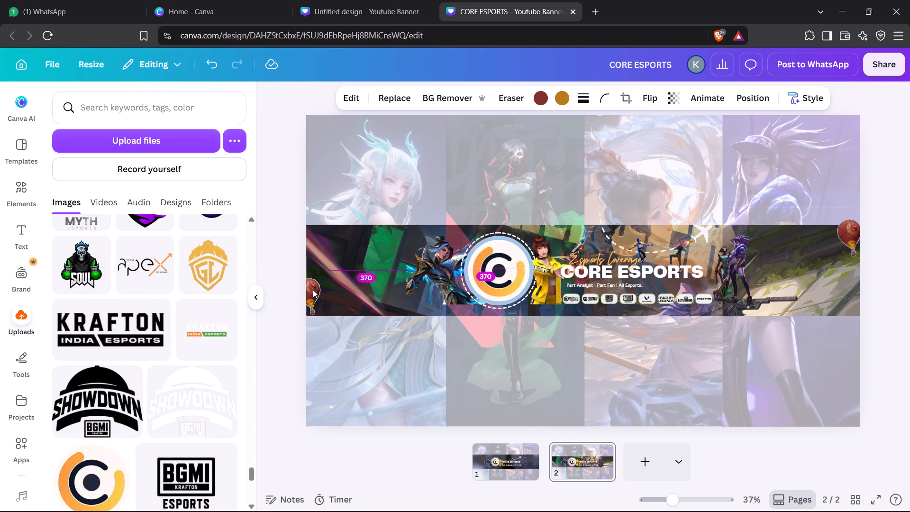
{"action": "key", "text": "Right"}
{"action": "key", "text": "Right"}
{"action": "key", "text": "Right"}
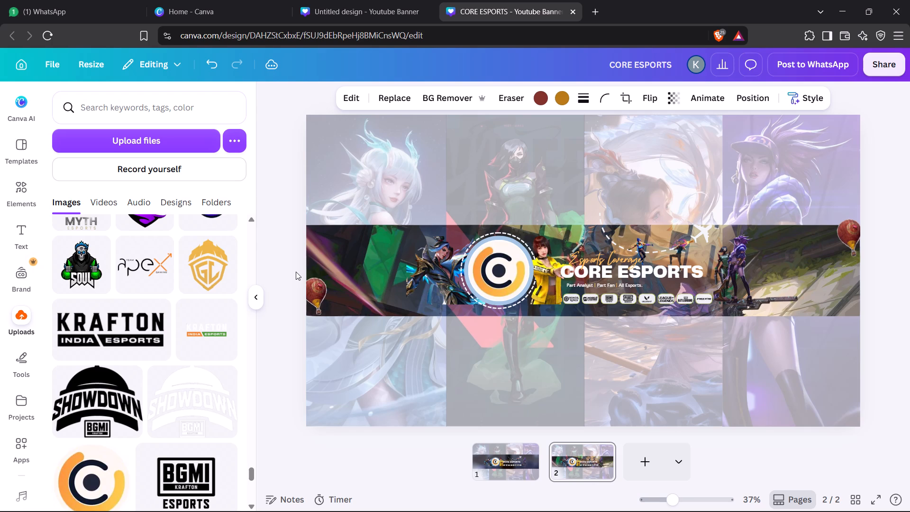
{"action": "key", "text": "Down"}
{"action": "key", "text": "Down"}
{"action": "key", "text": "Down"}
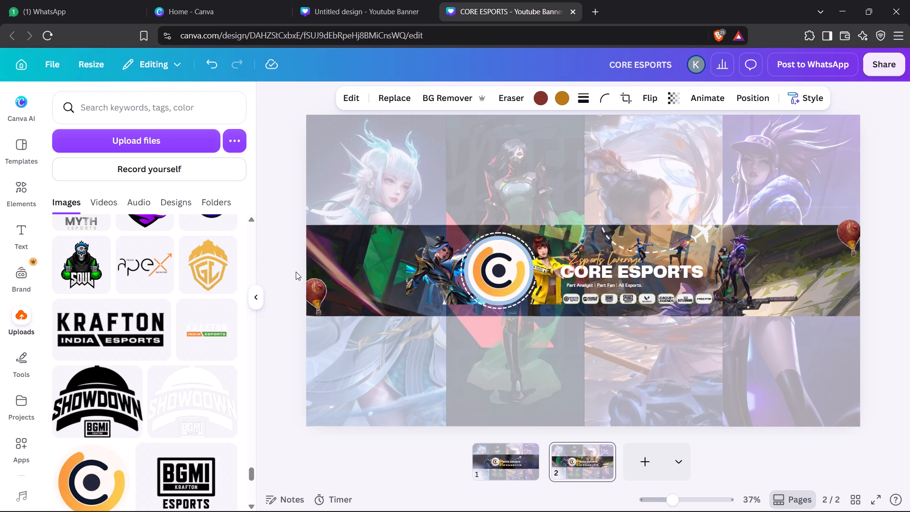
{"action": "key", "text": "Up"}
{"action": "left_click", "coordinate": [295, 272]}
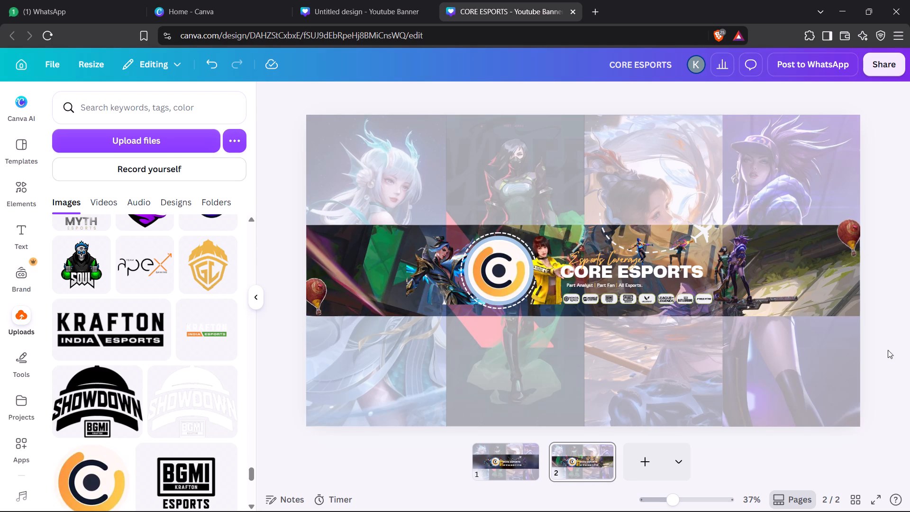
{"action": "left_click", "coordinate": [900, 329]}
Extend the blue-toned character image beside the round logo upward and downward to the strip's full height.
{"action": "left_click", "coordinate": [438, 265]}
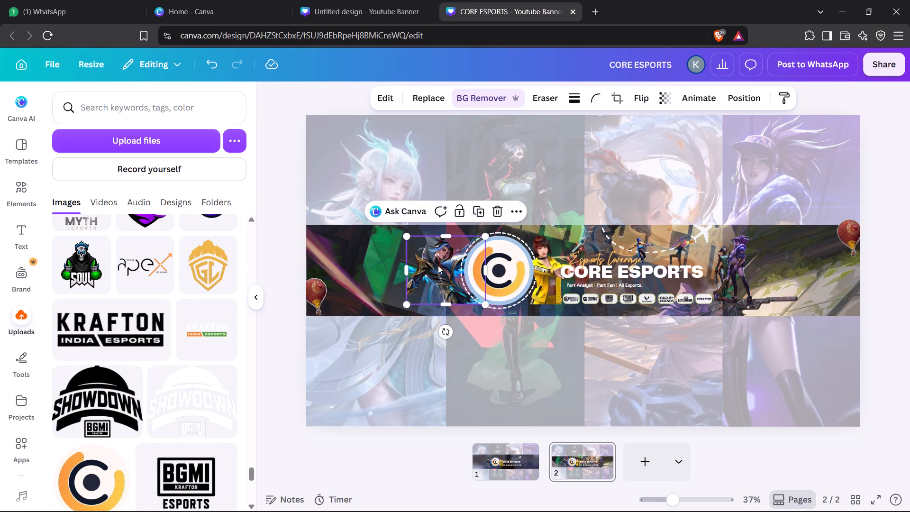
{"action": "left_click_drag", "start_coordinate": [443, 235], "coordinate": [447, 224]}
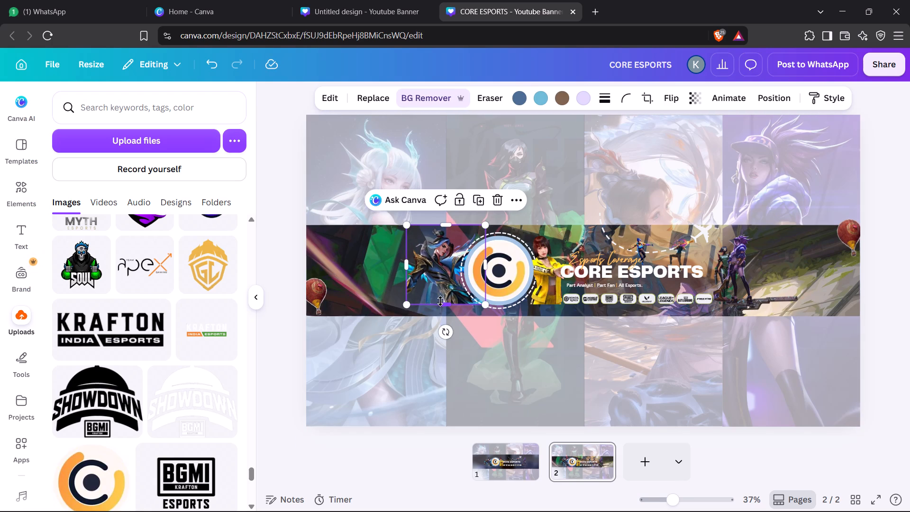
{"action": "left_click_drag", "start_coordinate": [446, 304], "coordinate": [446, 314]}
{"action": "left_click", "coordinate": [879, 335]}
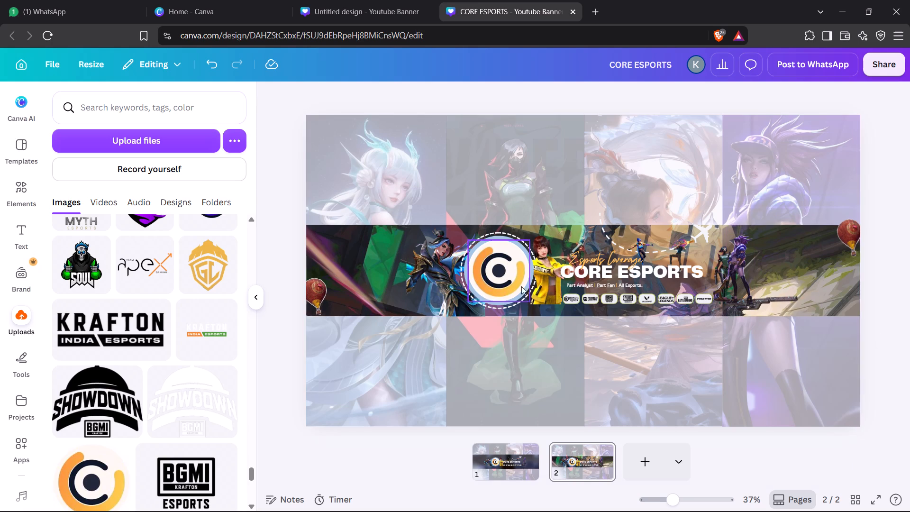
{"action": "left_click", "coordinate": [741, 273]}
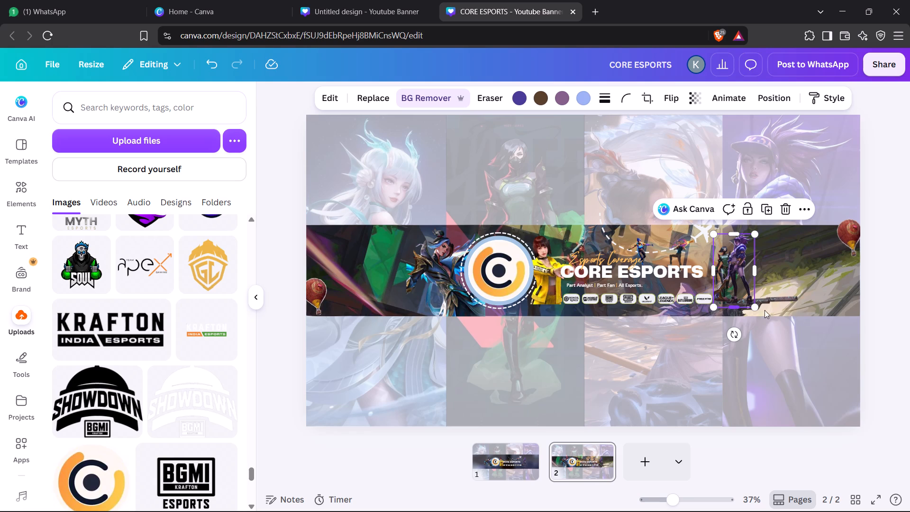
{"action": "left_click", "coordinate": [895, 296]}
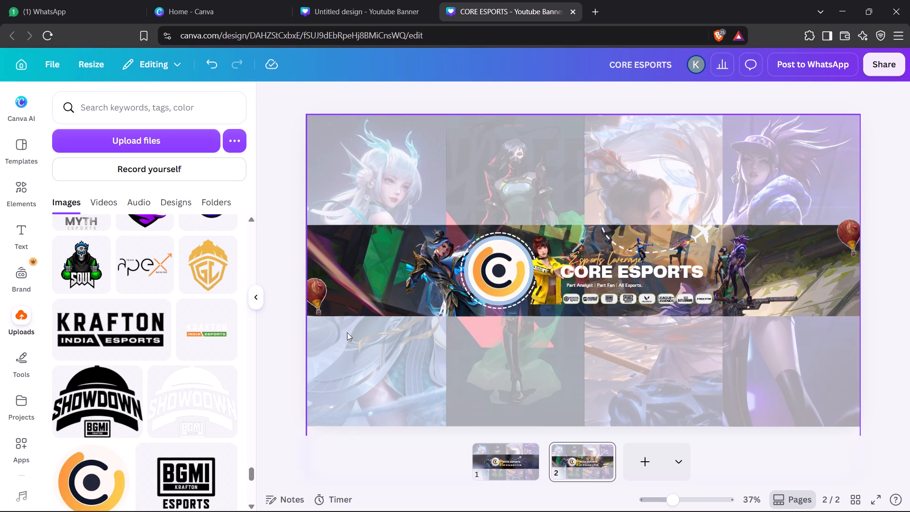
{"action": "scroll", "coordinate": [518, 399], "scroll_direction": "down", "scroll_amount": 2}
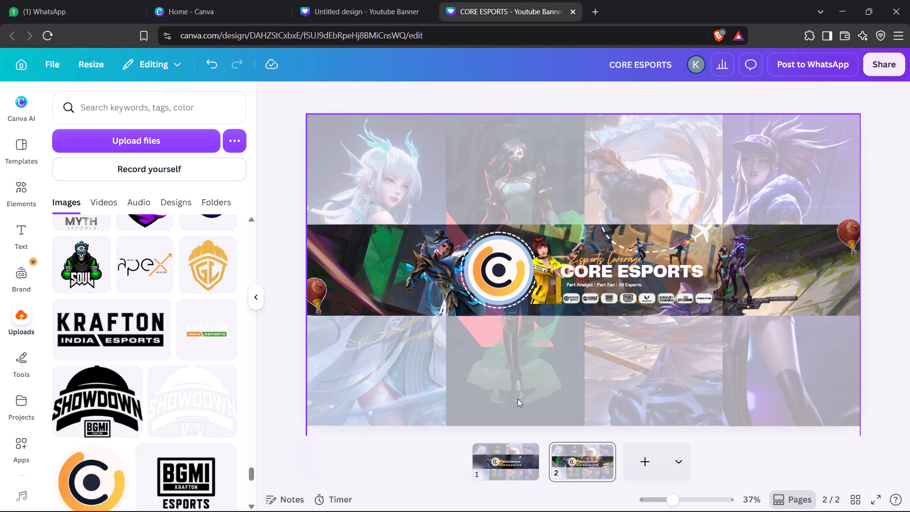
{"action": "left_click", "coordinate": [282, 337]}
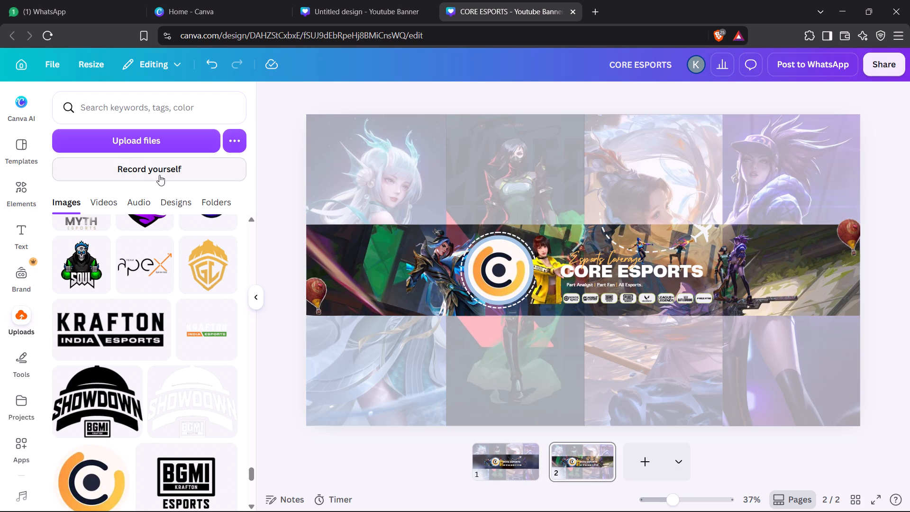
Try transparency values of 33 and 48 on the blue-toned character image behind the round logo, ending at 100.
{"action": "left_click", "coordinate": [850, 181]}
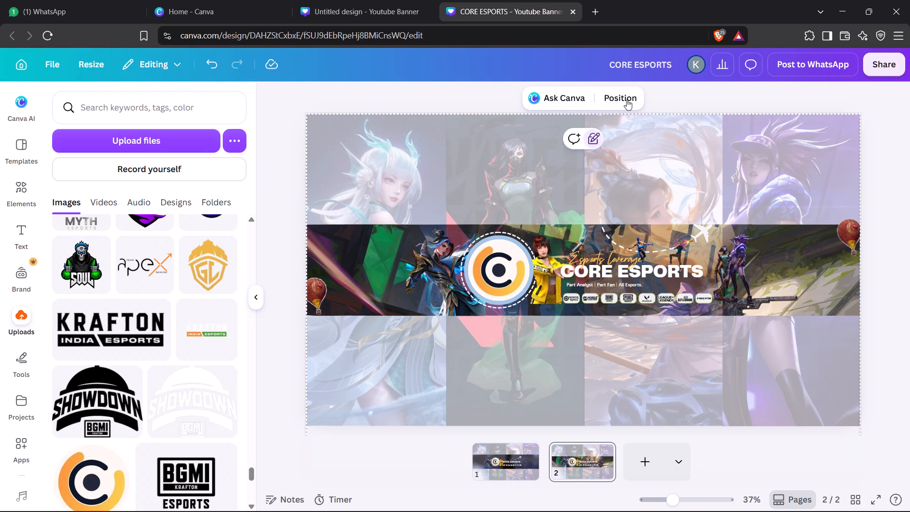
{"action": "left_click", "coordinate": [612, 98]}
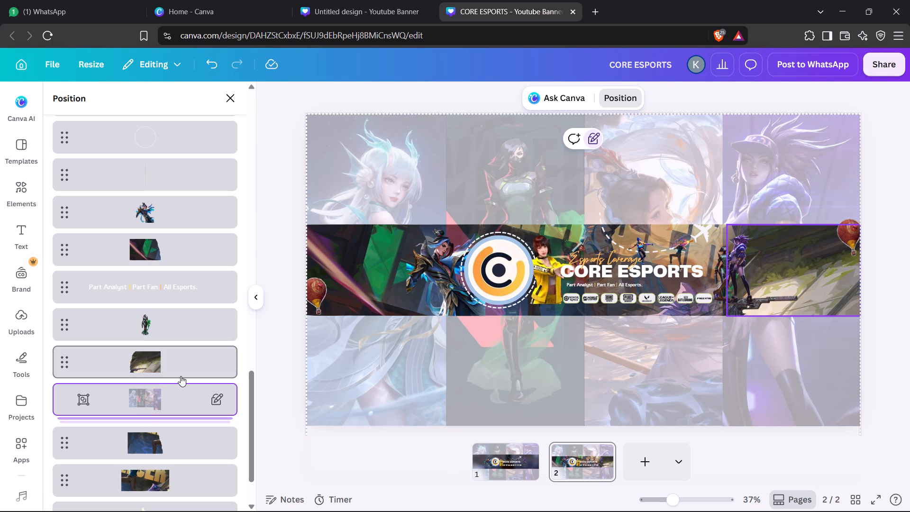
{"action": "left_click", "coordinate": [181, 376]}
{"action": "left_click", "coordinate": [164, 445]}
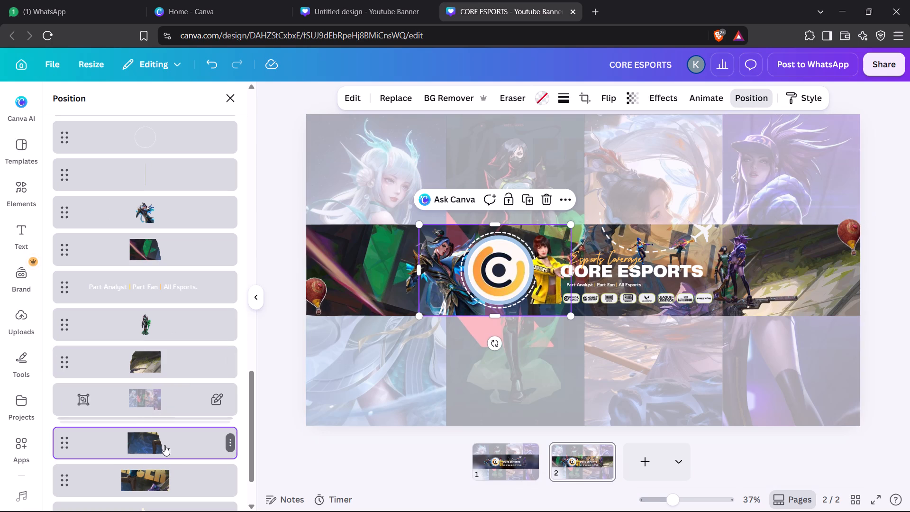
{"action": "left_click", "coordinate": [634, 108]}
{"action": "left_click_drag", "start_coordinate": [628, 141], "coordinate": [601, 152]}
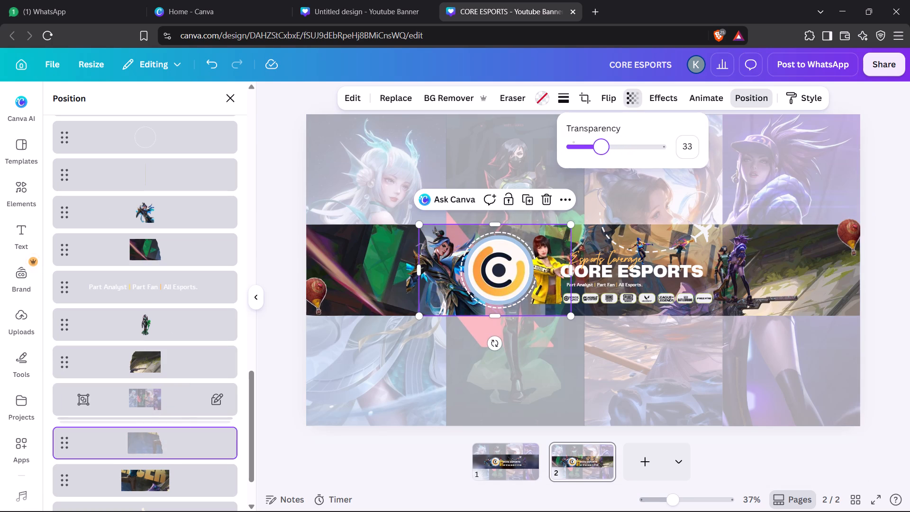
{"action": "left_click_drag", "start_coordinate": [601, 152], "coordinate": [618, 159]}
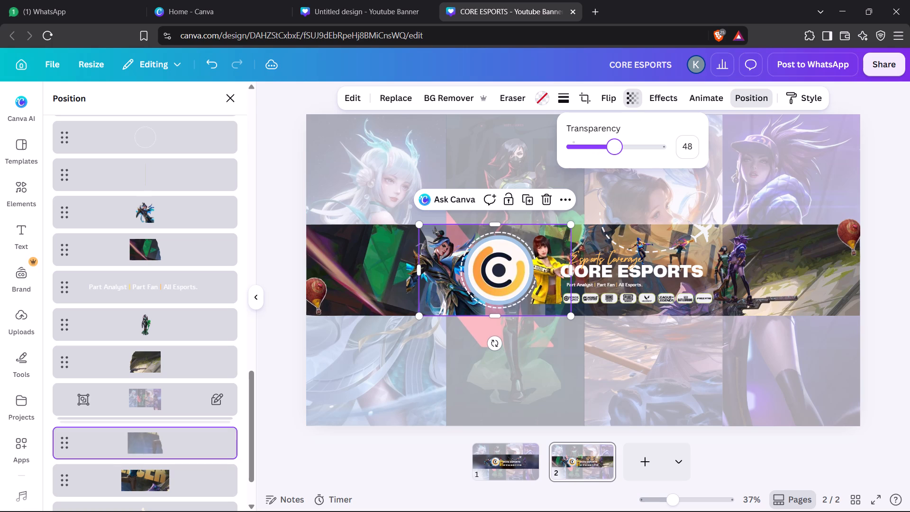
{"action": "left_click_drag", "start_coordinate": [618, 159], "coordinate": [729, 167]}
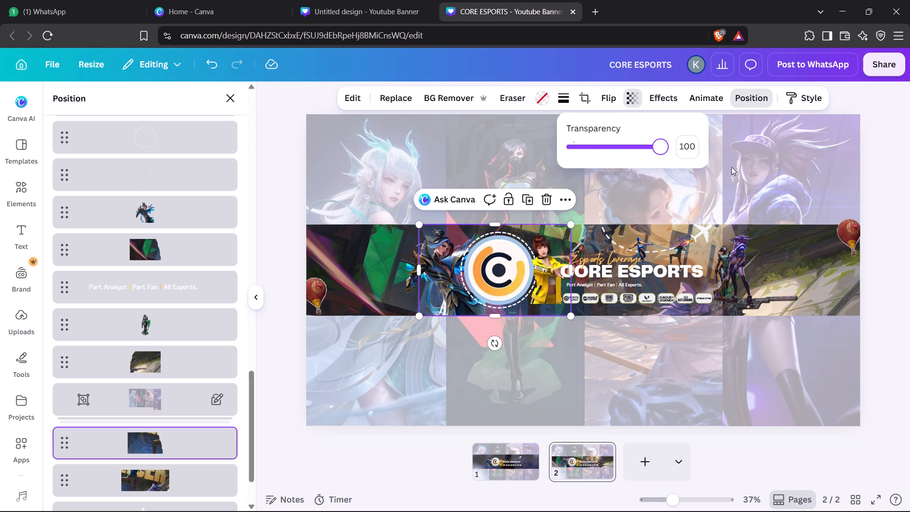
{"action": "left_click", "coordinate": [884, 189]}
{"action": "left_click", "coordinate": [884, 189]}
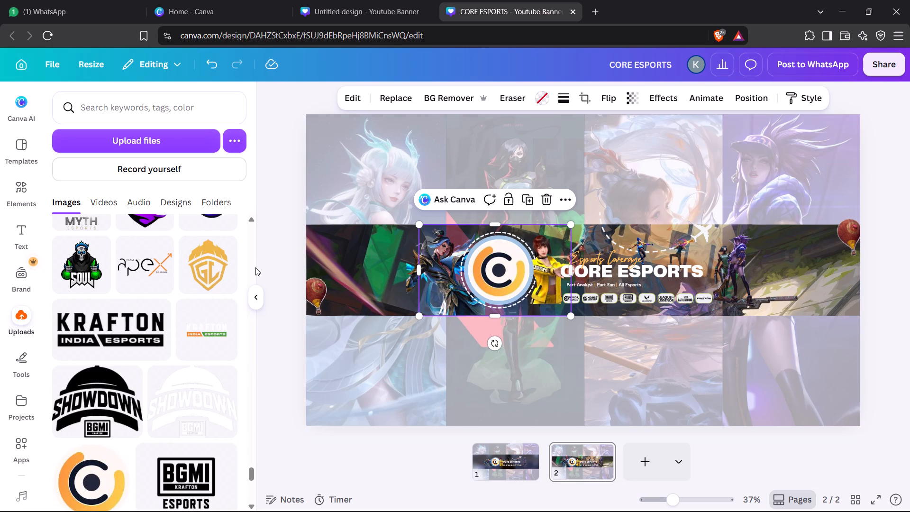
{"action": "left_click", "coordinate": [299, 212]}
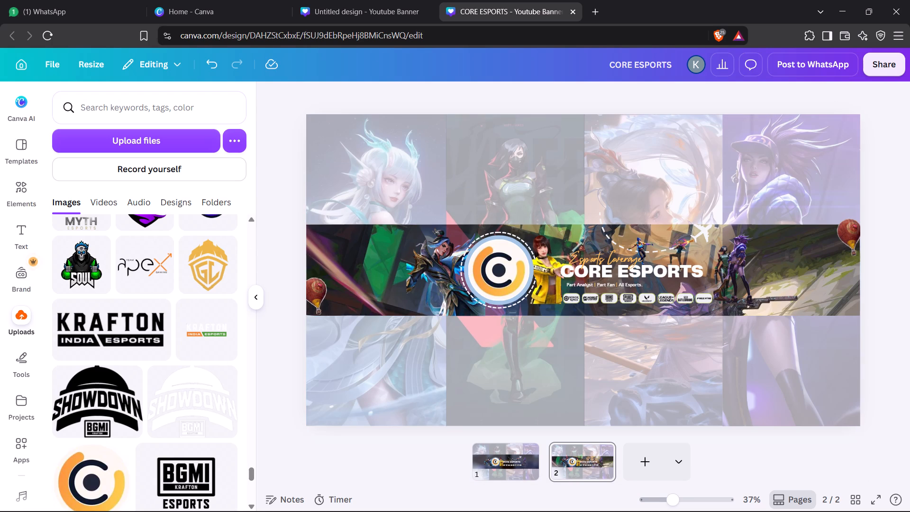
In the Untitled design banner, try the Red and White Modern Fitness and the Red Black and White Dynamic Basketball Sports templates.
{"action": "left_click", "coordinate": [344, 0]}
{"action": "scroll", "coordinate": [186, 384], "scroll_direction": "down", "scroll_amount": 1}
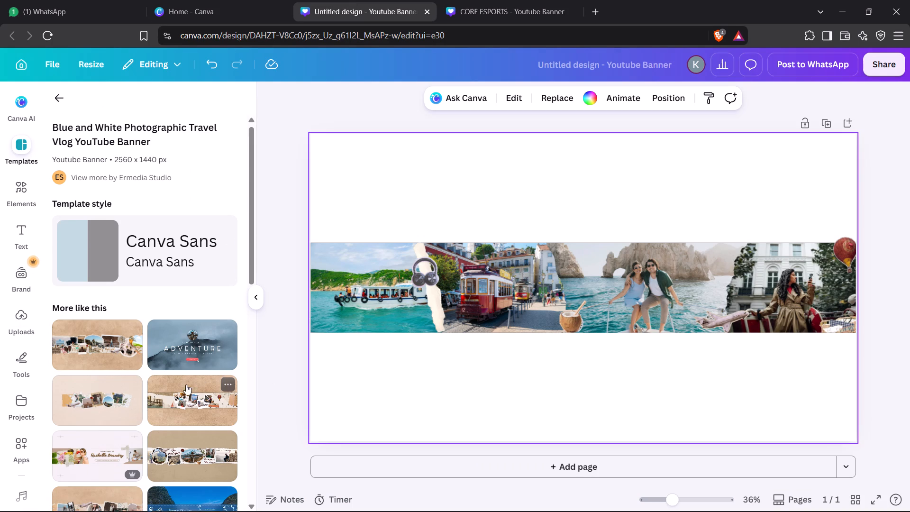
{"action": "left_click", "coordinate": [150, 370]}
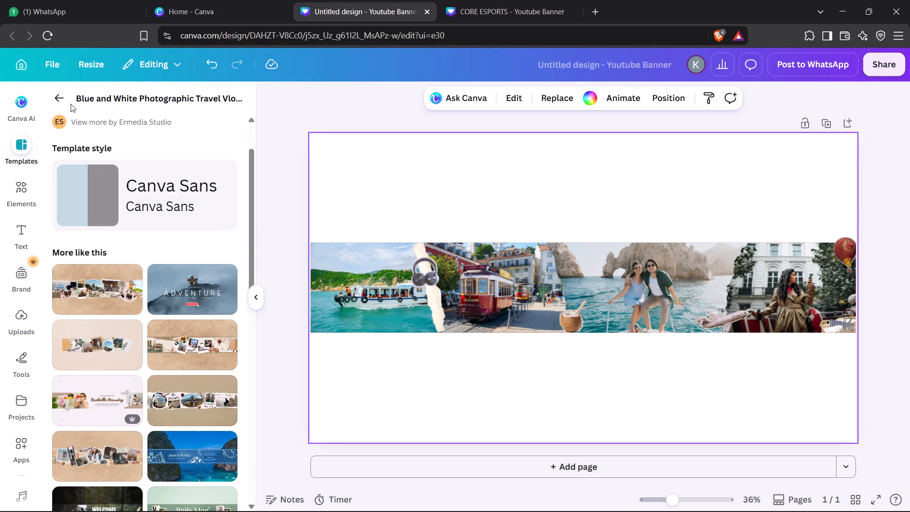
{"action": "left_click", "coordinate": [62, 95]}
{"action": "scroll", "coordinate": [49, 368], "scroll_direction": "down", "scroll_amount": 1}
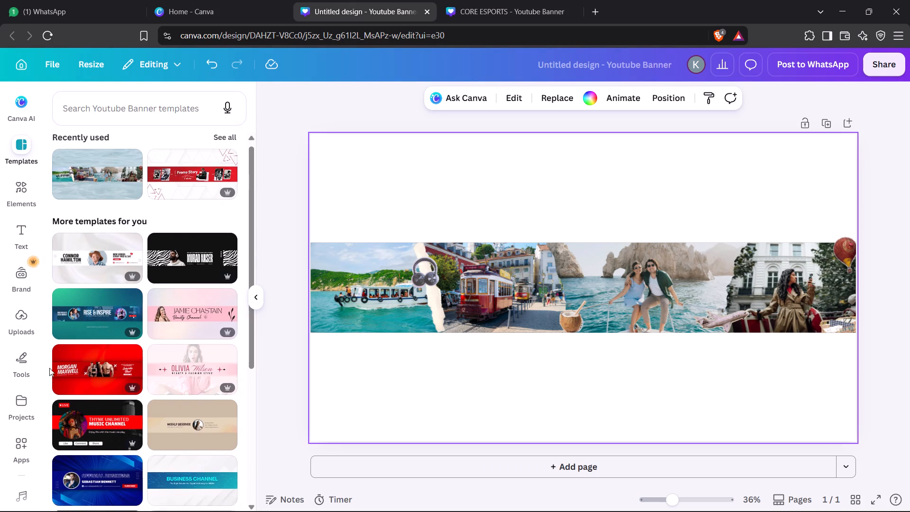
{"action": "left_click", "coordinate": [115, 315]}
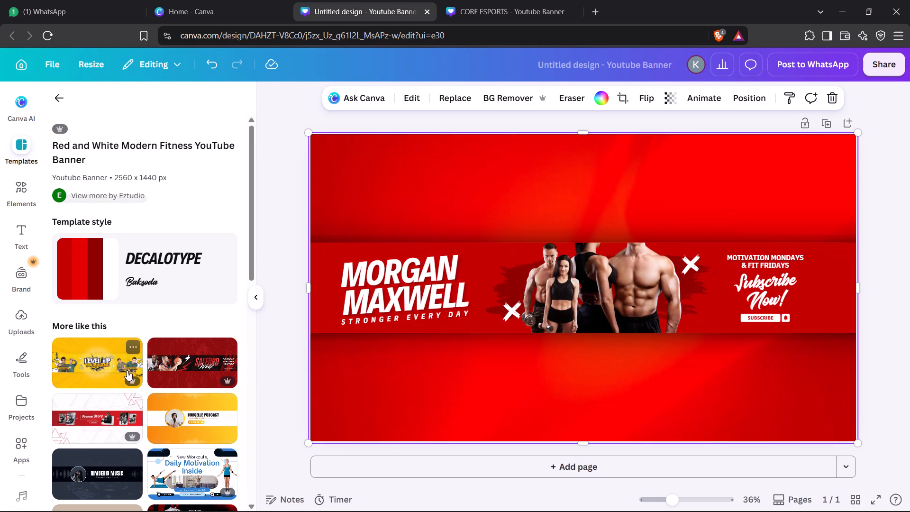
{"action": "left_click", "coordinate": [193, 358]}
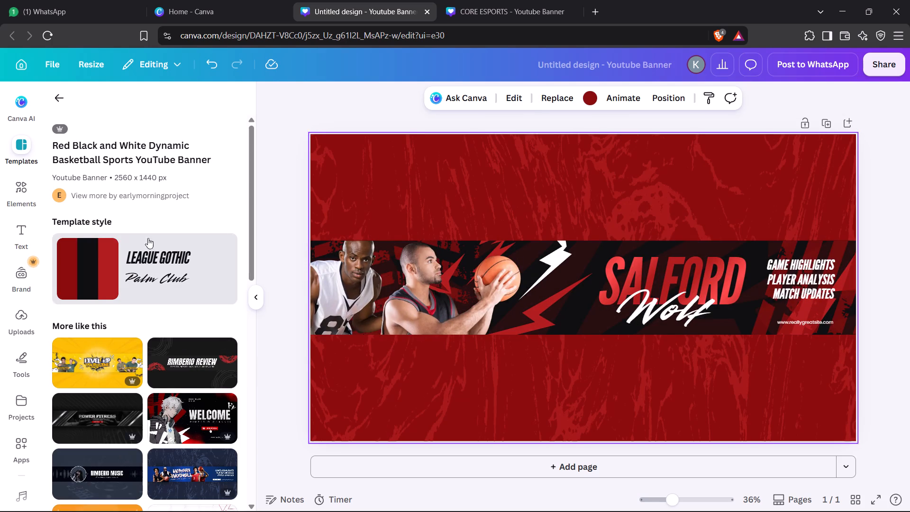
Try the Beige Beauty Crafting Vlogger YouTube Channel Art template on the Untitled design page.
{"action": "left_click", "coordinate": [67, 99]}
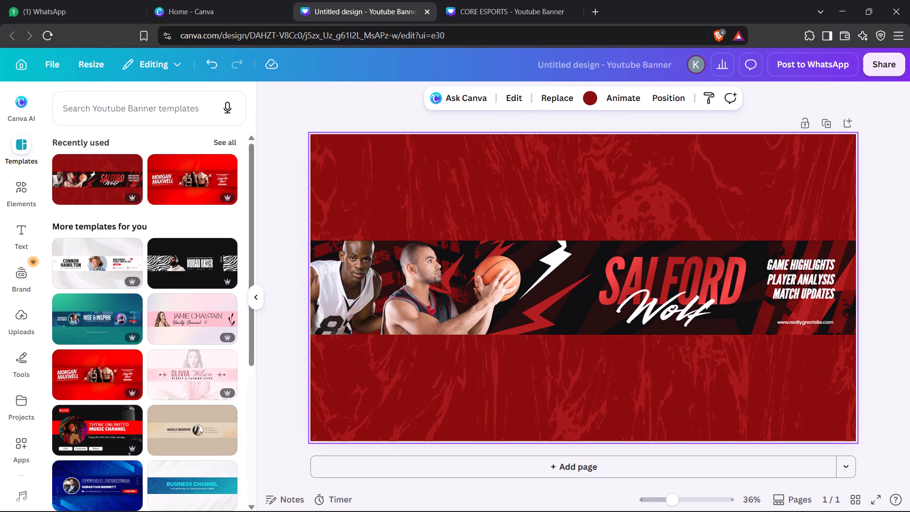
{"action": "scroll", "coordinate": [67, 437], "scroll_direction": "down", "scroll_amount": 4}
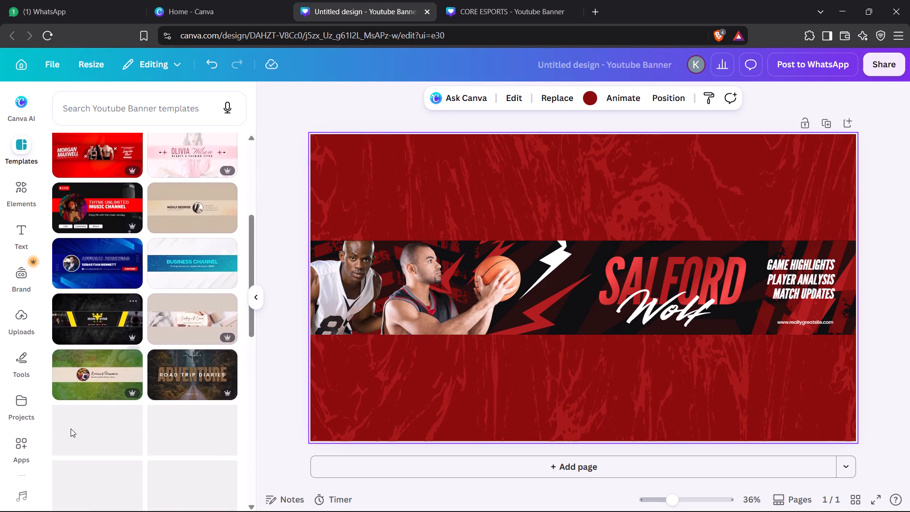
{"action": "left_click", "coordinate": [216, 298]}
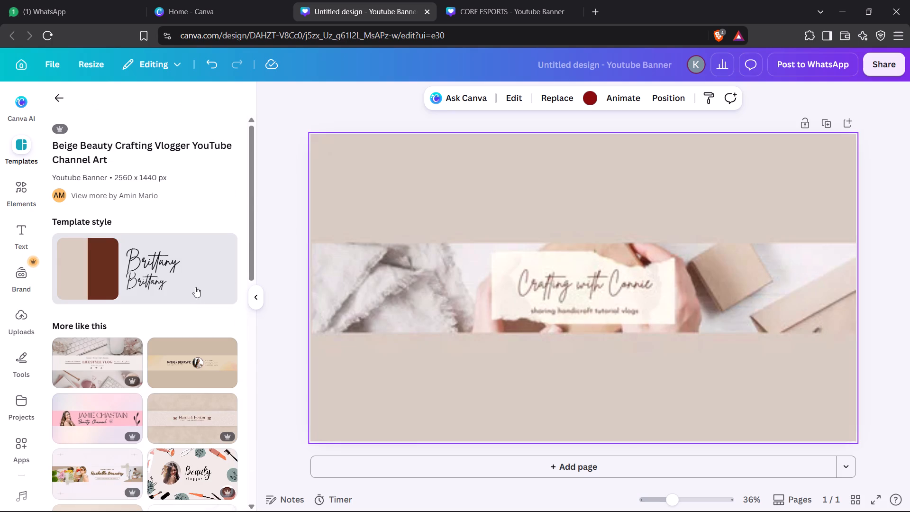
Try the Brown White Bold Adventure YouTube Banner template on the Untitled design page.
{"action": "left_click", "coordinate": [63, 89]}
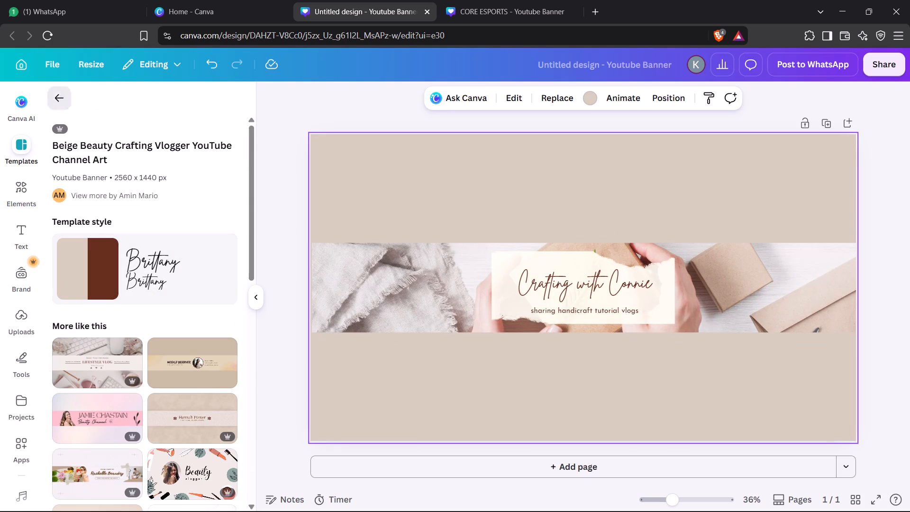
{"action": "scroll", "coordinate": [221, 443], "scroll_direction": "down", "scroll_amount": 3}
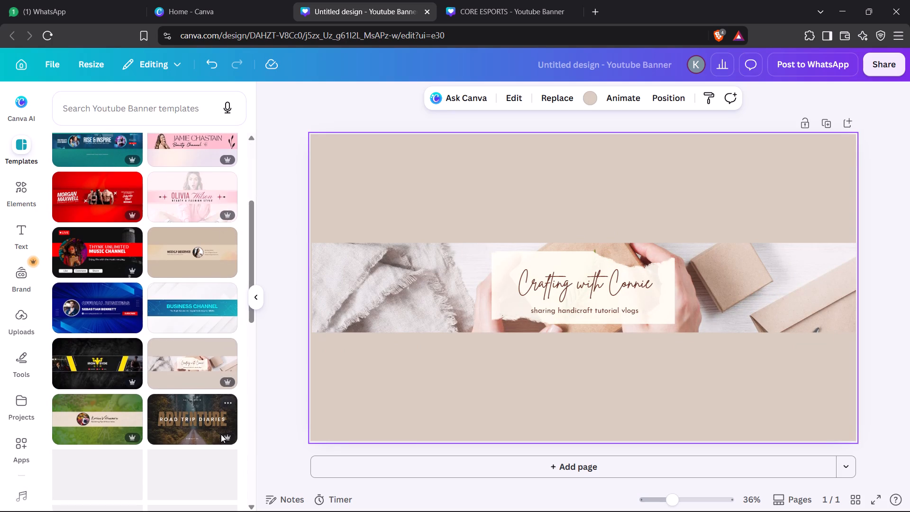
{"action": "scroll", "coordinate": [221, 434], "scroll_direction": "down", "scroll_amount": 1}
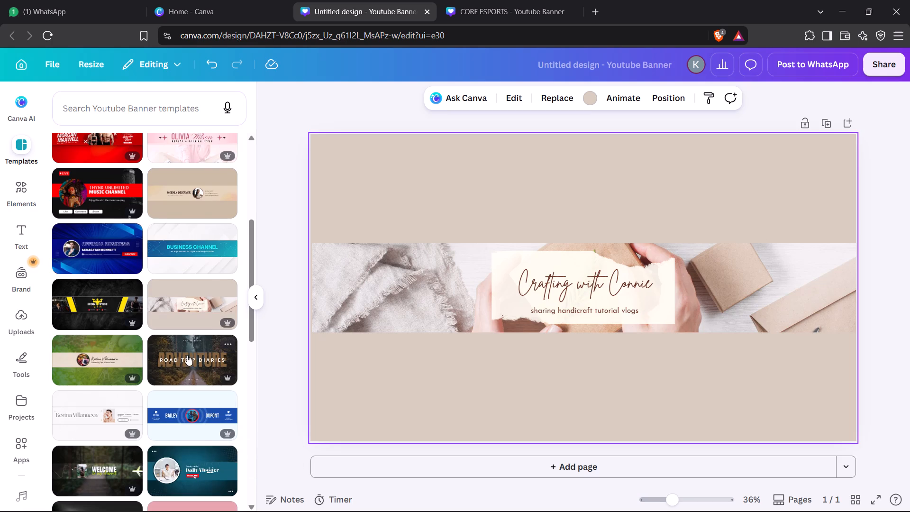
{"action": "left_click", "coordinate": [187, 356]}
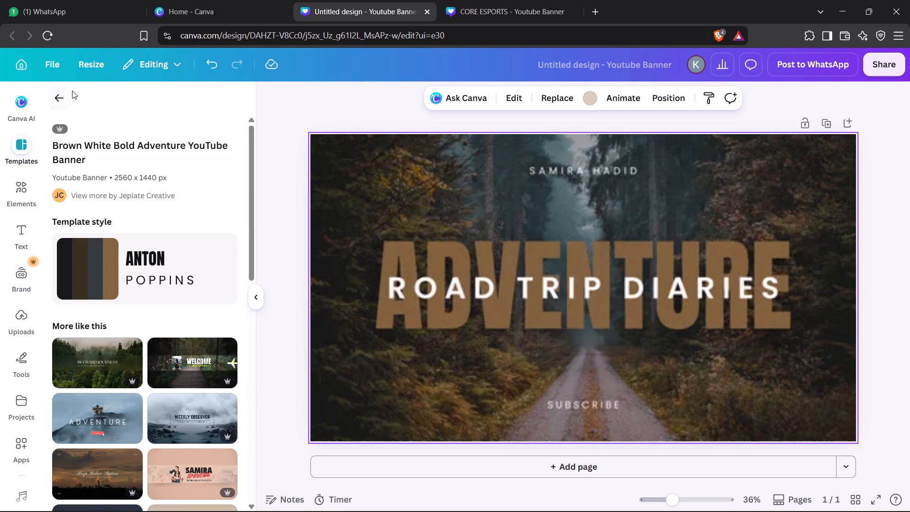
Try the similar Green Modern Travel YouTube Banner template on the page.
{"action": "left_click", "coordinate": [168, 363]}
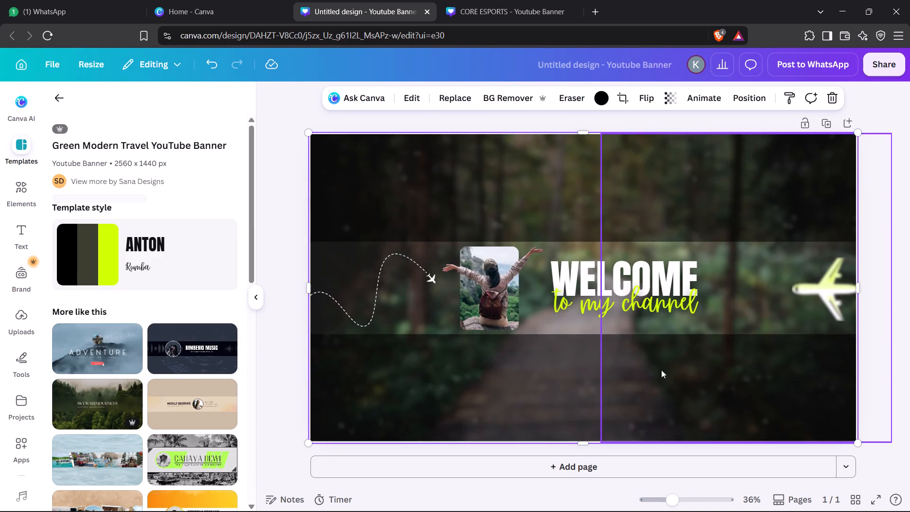
Examine the layer order of the travel banner, starting from its central forest strip image.
{"action": "left_click", "coordinate": [755, 320]}
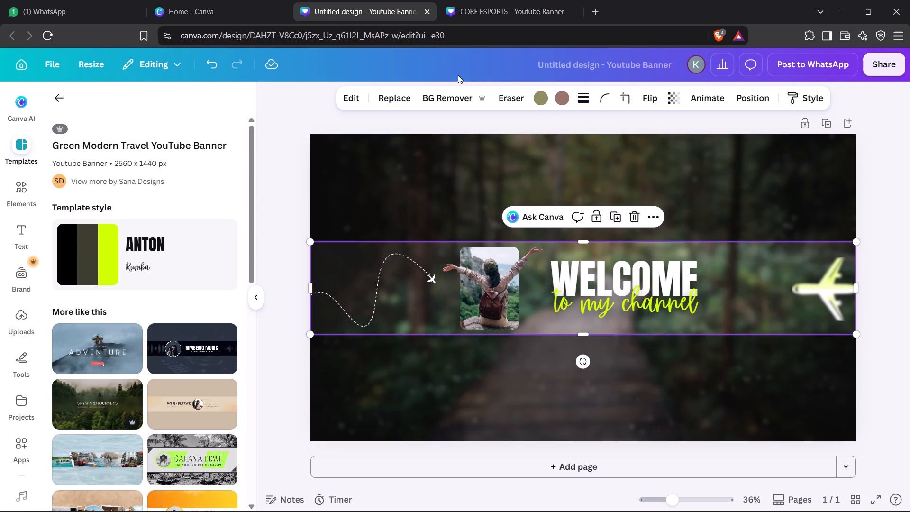
{"action": "left_click", "coordinate": [741, 96]}
{"action": "left_click", "coordinate": [209, 132]}
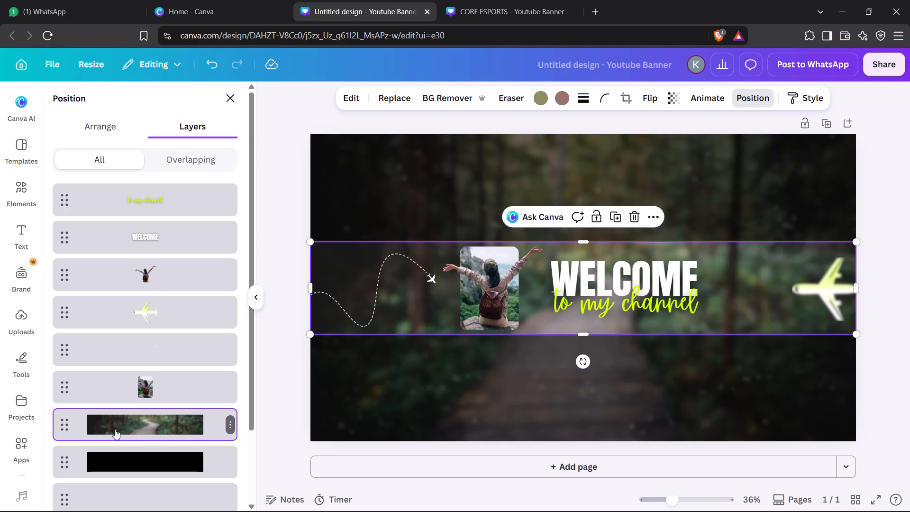
{"action": "scroll", "coordinate": [129, 428], "scroll_direction": "down", "scroll_amount": 3}
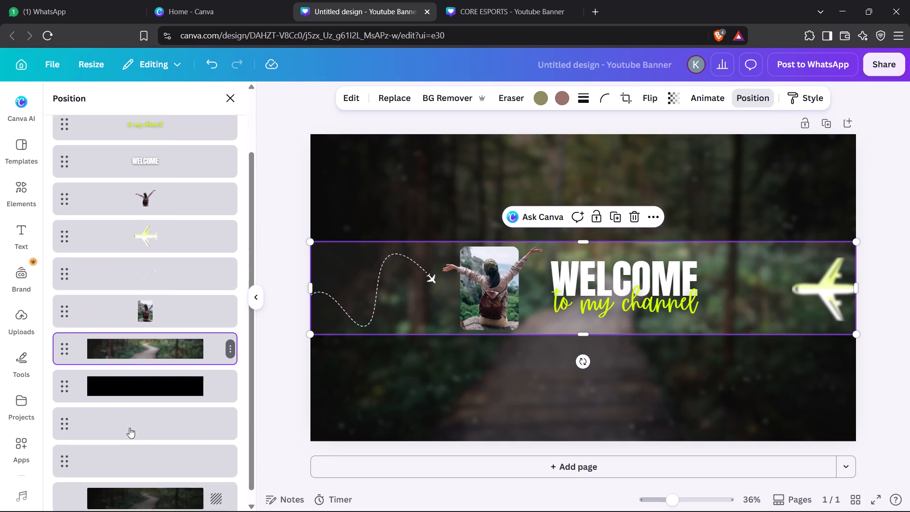
{"action": "scroll", "coordinate": [129, 428], "scroll_direction": "down", "scroll_amount": 2}
{"action": "left_click", "coordinate": [260, 296]}
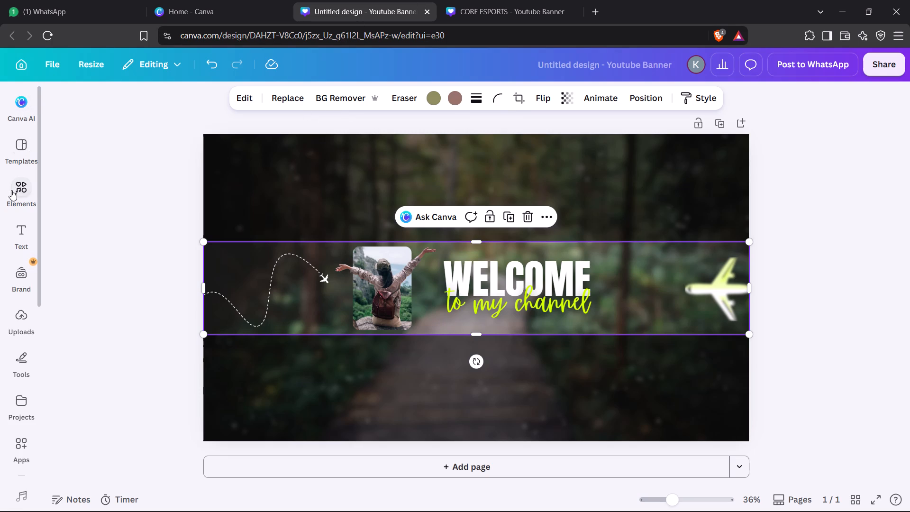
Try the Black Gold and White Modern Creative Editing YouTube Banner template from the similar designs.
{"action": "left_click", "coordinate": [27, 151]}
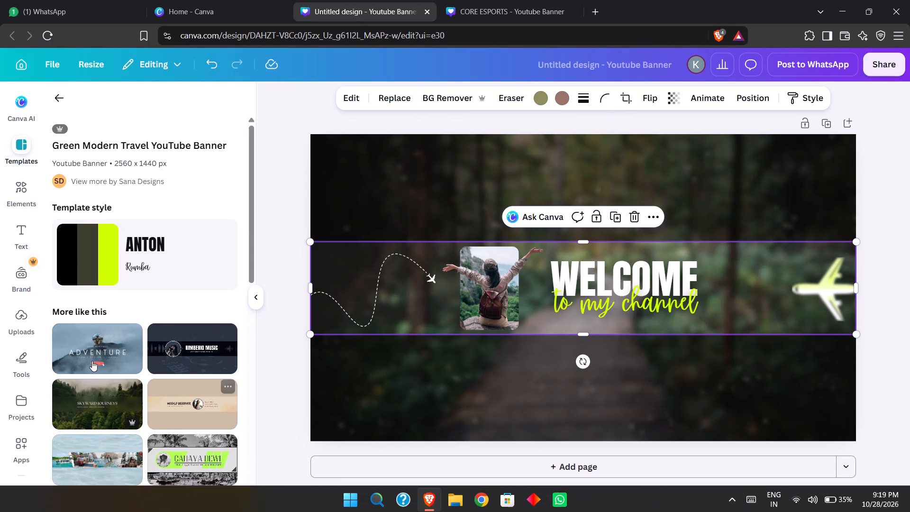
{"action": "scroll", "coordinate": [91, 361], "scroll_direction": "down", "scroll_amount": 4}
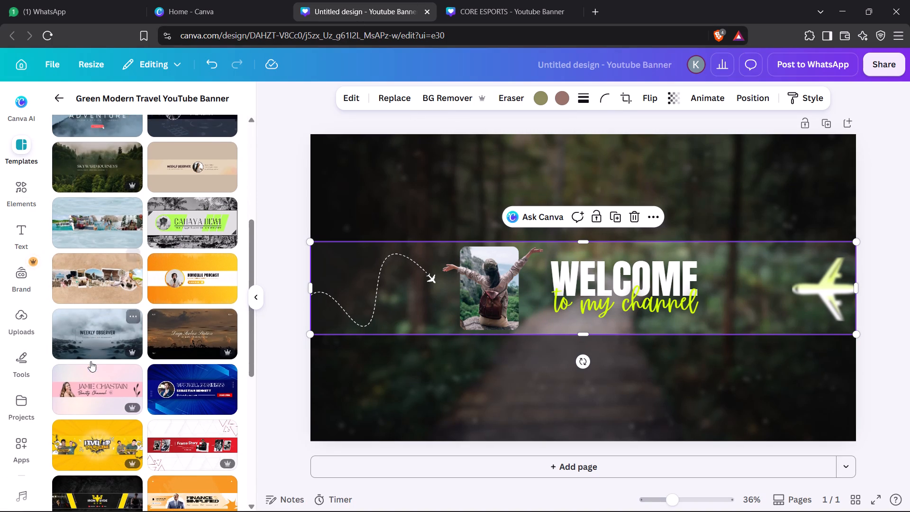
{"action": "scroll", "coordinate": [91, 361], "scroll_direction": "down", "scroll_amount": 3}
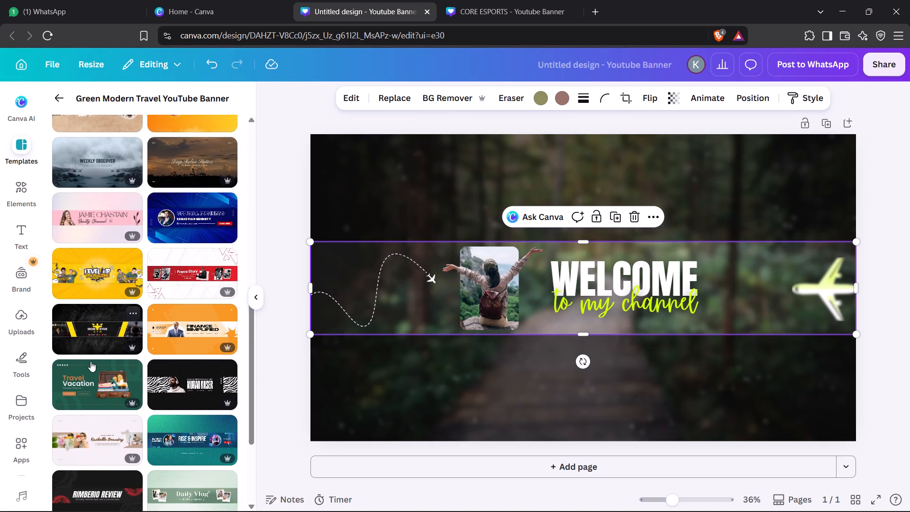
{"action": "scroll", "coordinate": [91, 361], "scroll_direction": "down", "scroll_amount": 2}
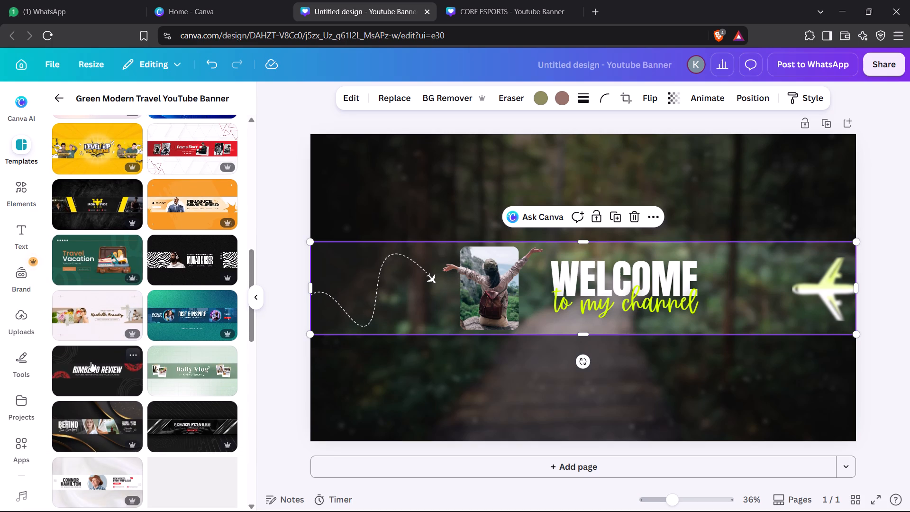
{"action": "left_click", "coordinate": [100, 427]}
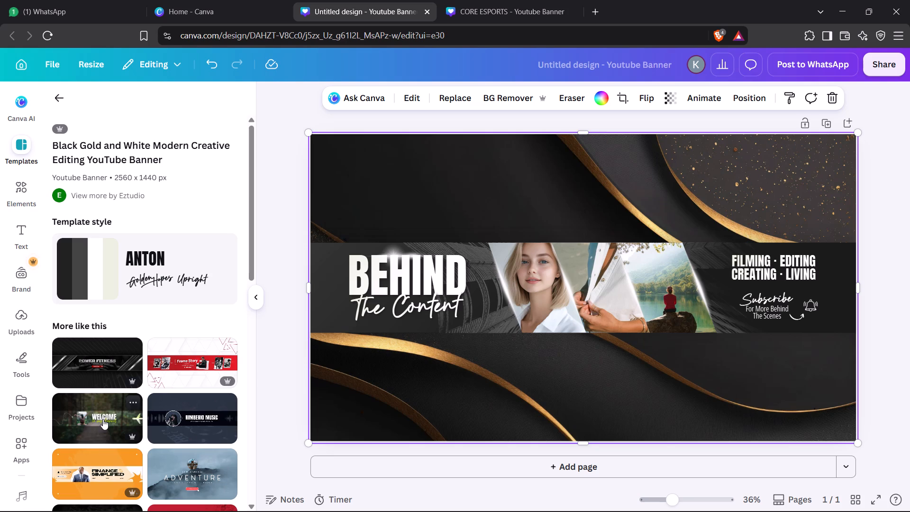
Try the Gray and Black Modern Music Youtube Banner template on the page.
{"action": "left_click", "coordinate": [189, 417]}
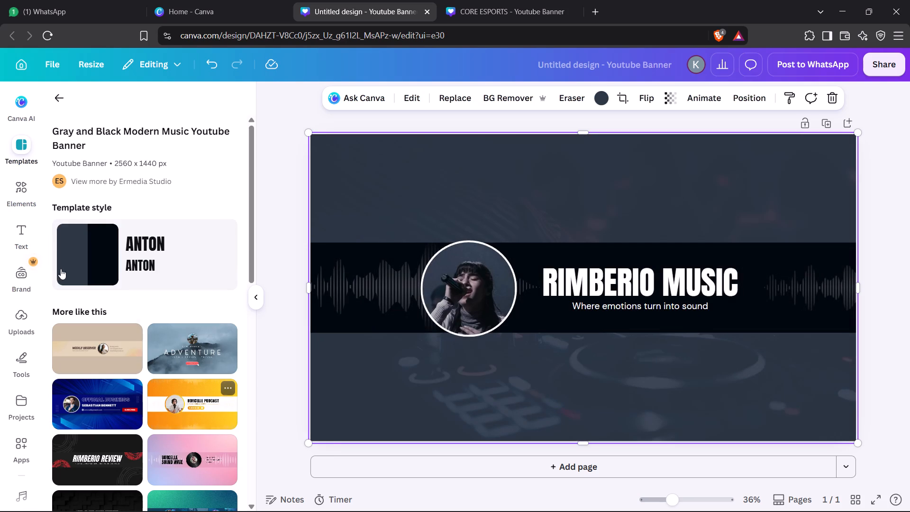
Apply the Teal Blue and Navy Modern Motivational Podcast YouTube Banner template and return to the template list.
{"action": "scroll", "coordinate": [123, 414], "scroll_direction": "down", "scroll_amount": 3}
{"action": "left_click", "coordinate": [197, 336]}
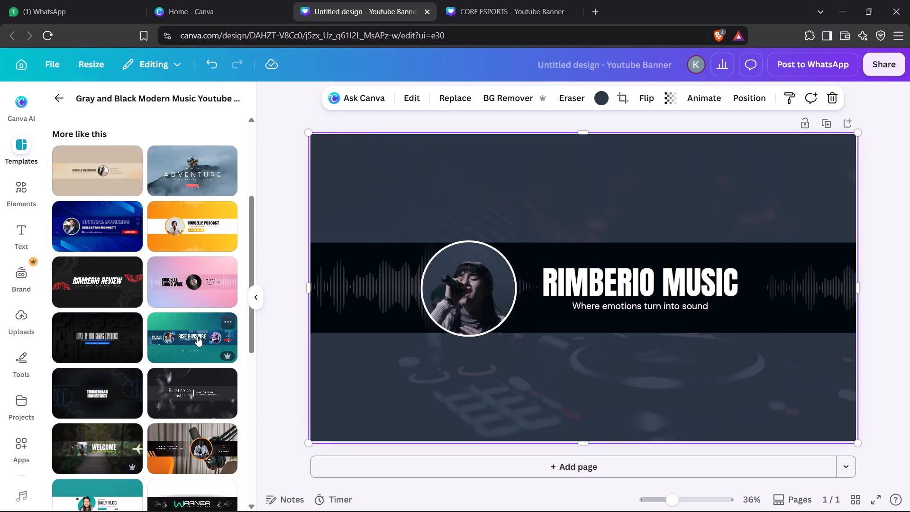
{"action": "left_click_drag", "start_coordinate": [165, 338], "coordinate": [169, 343]}
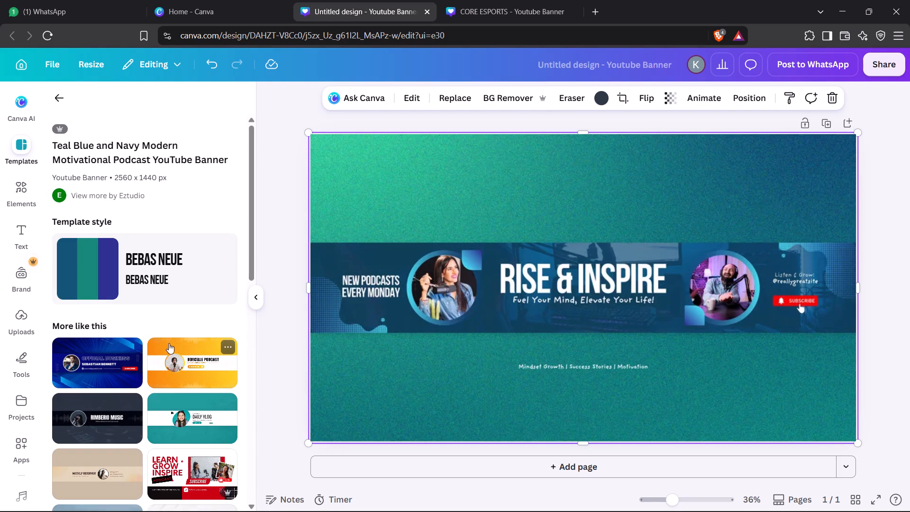
{"action": "left_click", "coordinate": [67, 92]}
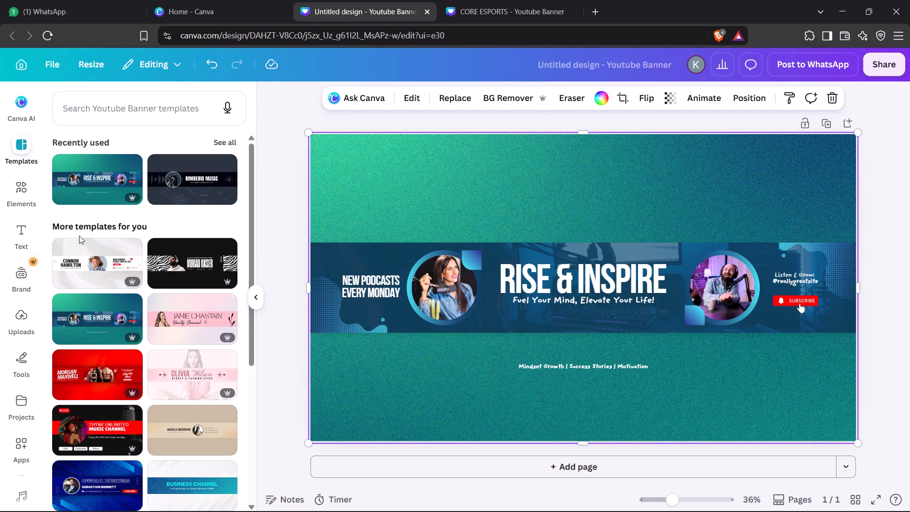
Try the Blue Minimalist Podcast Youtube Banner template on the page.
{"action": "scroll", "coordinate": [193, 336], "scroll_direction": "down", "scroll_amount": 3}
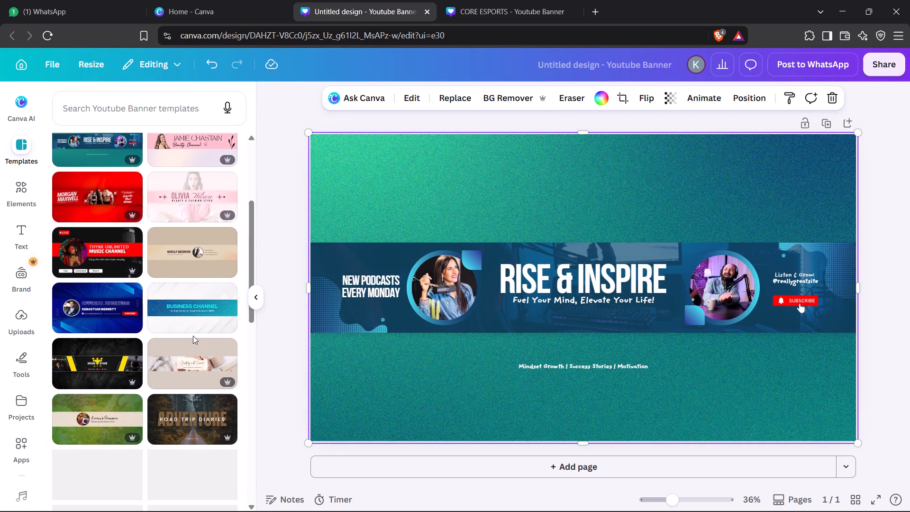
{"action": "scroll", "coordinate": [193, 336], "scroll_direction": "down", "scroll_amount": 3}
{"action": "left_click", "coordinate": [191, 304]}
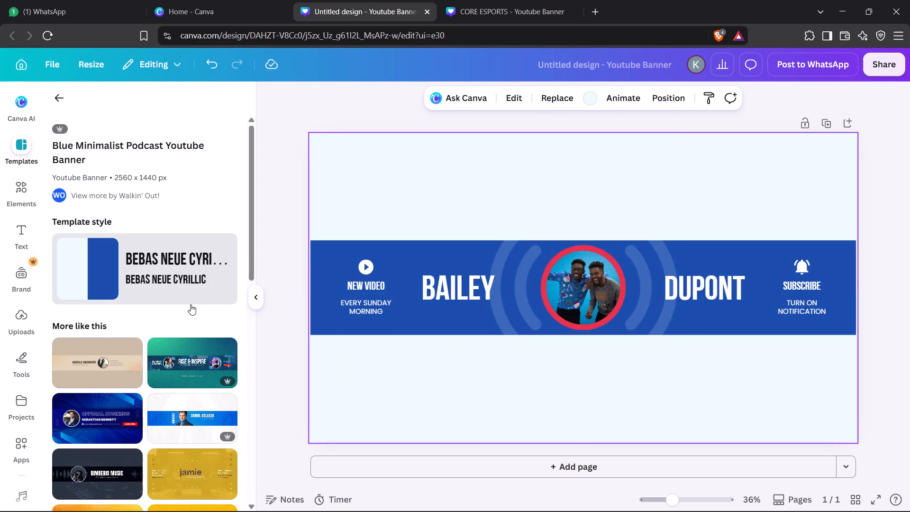
Apply the Blue White and Tan Modern Travel Explore YouTube Banner template from the similar designs.
{"action": "scroll", "coordinate": [191, 304], "scroll_direction": "down", "scroll_amount": 1}
{"action": "scroll", "coordinate": [93, 414], "scroll_direction": "down", "scroll_amount": 2}
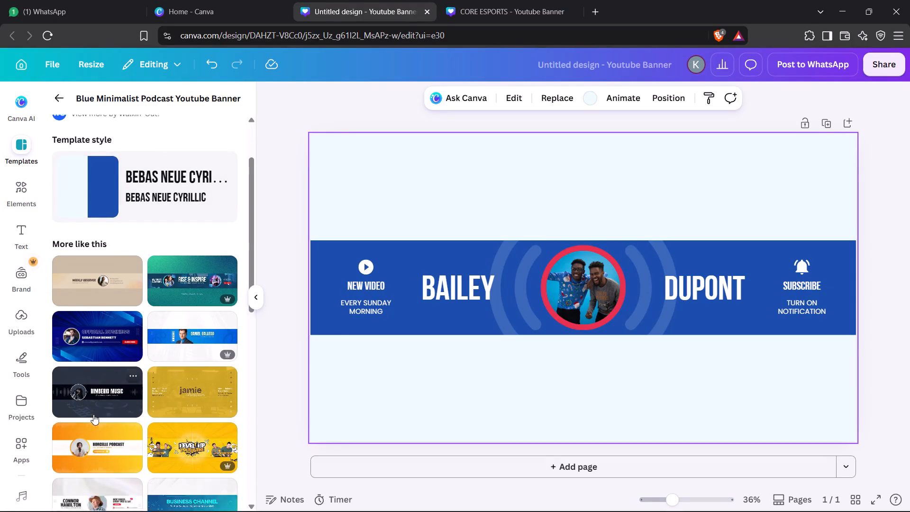
{"action": "scroll", "coordinate": [93, 414], "scroll_direction": "down", "scroll_amount": 2}
{"action": "left_click", "coordinate": [206, 355]}
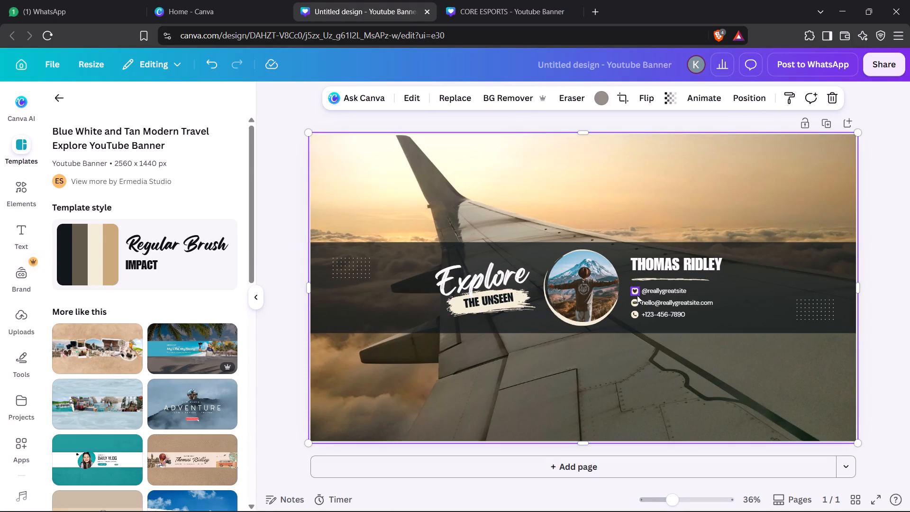
Copy the travel template's semi-transparent dark band and paste it onto page 2 of the CORE ESPORTS banner design.
{"action": "left_click", "coordinate": [801, 276]}
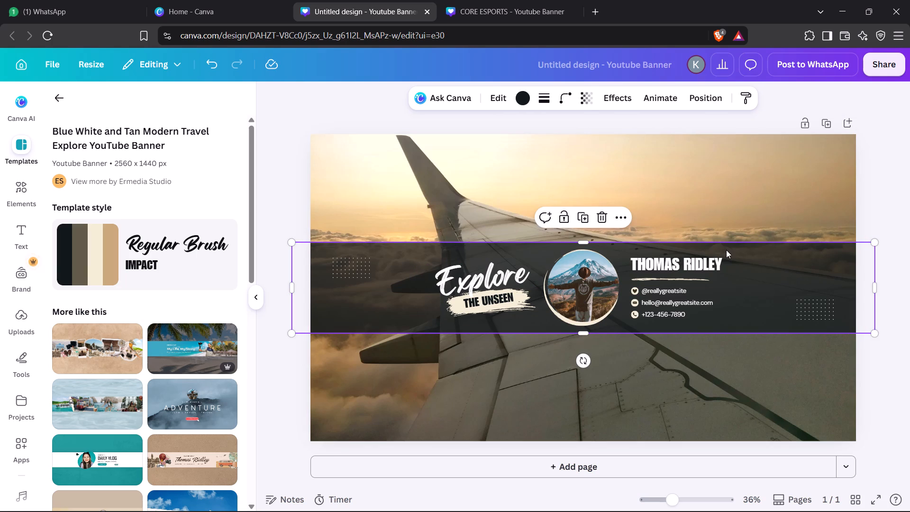
{"action": "key", "text": "ctrl+c"}
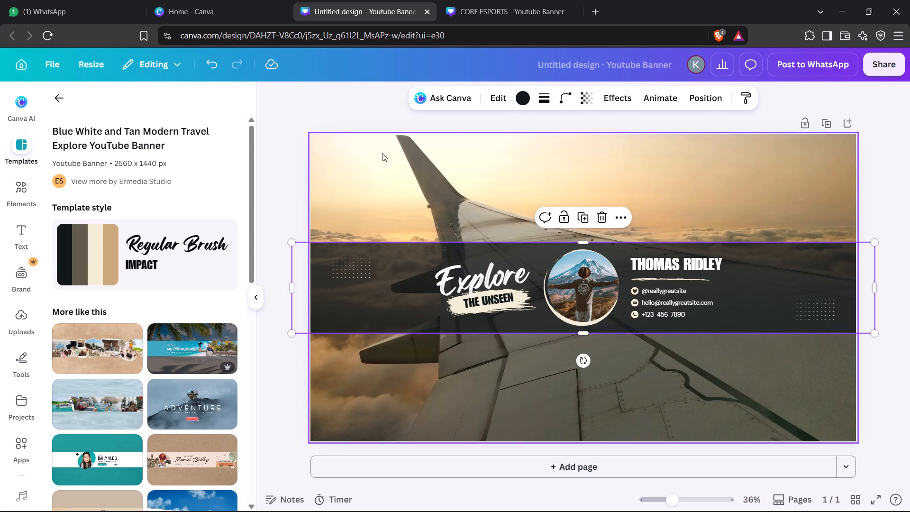
{"action": "left_click", "coordinate": [279, 130]}
{"action": "key", "text": "alt+Tab"}
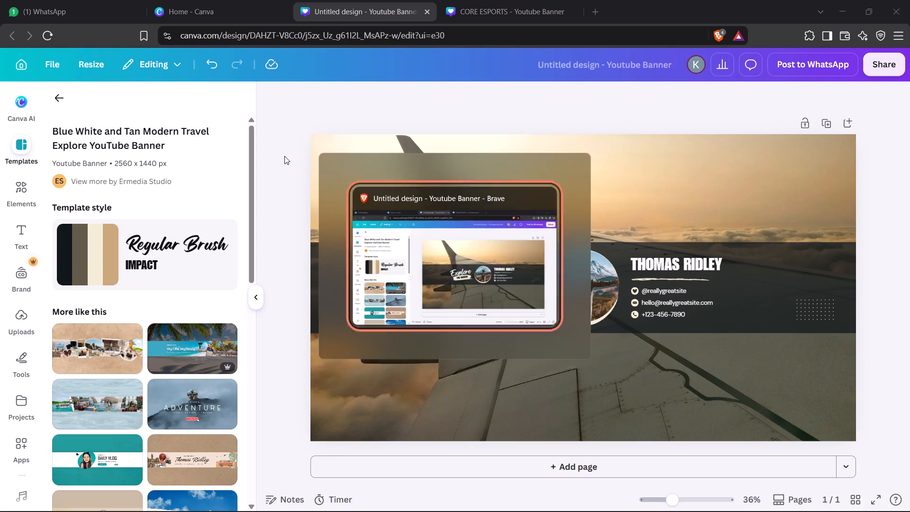
{"action": "left_click", "coordinate": [497, 25]}
{"action": "left_click", "coordinate": [500, 8]}
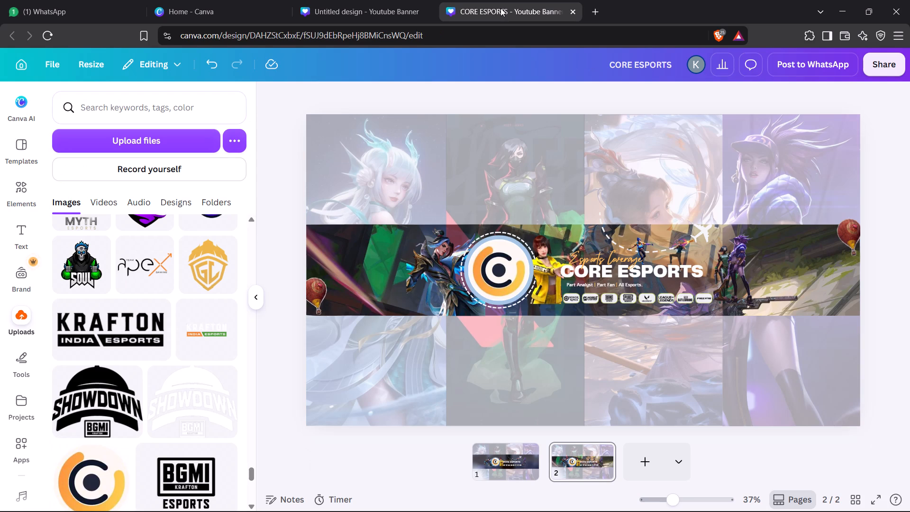
{"action": "key", "text": "ctrl+v"}
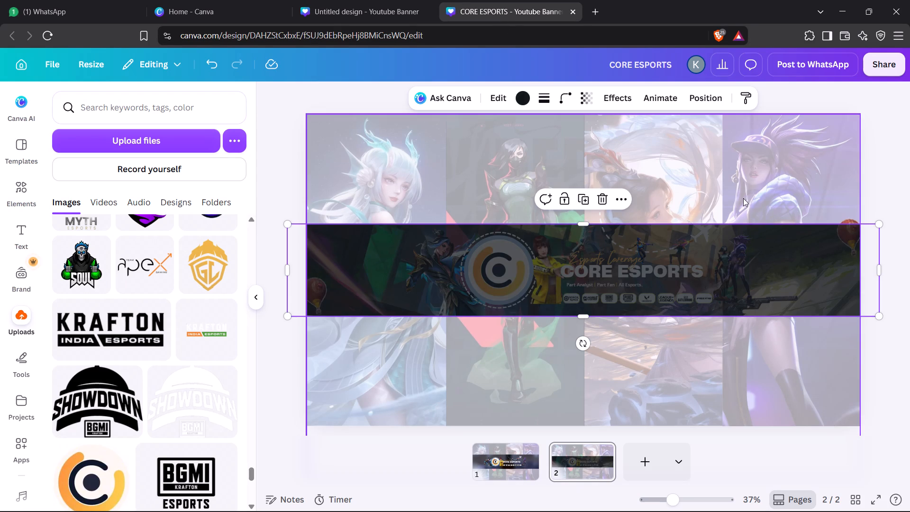
Move the dark band down the layer order, directly beneath the blue-armoured character and above the green background image.
{"action": "left_click", "coordinate": [719, 96]}
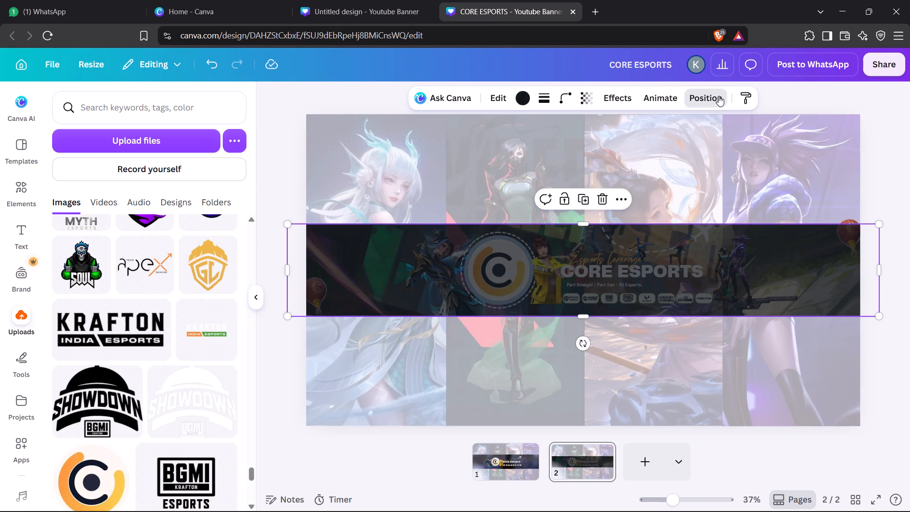
{"action": "left_click_drag", "start_coordinate": [201, 201], "coordinate": [189, 403]}
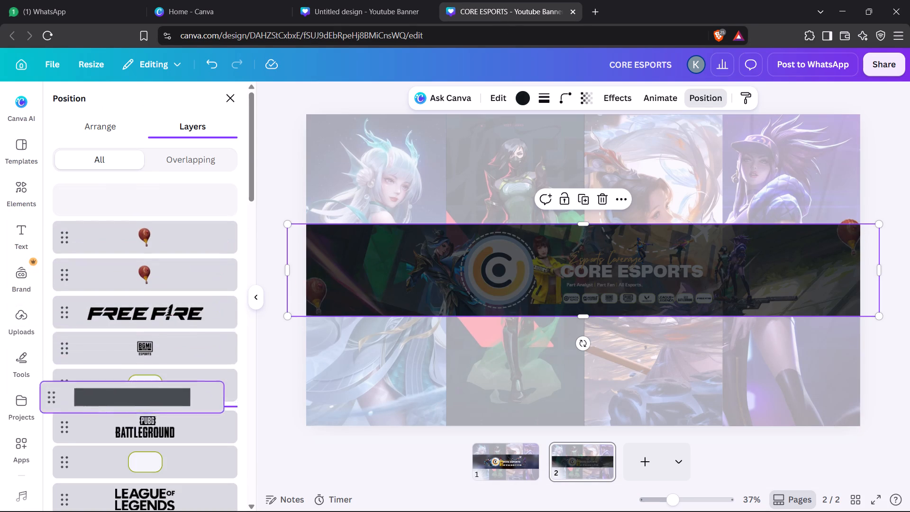
{"action": "left_click_drag", "start_coordinate": [189, 403], "coordinate": [194, 492]}
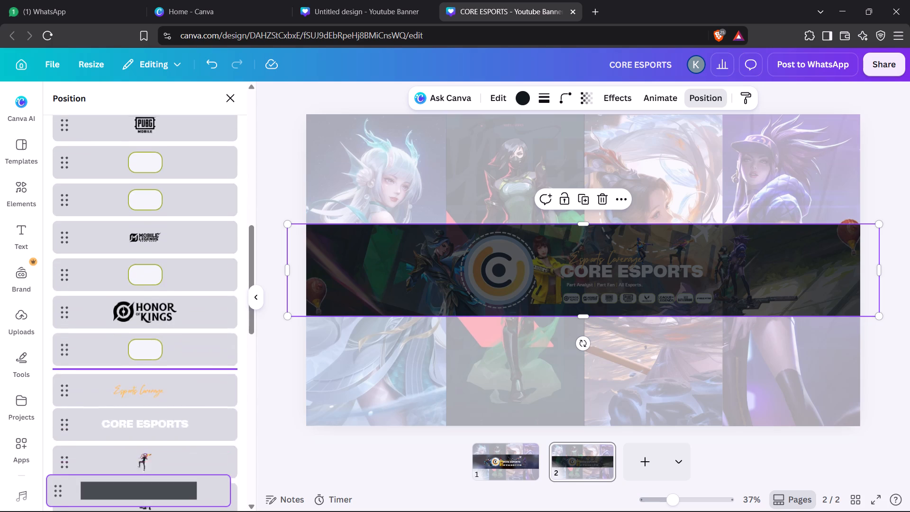
{"action": "left_click_drag", "start_coordinate": [194, 492], "coordinate": [189, 301]}
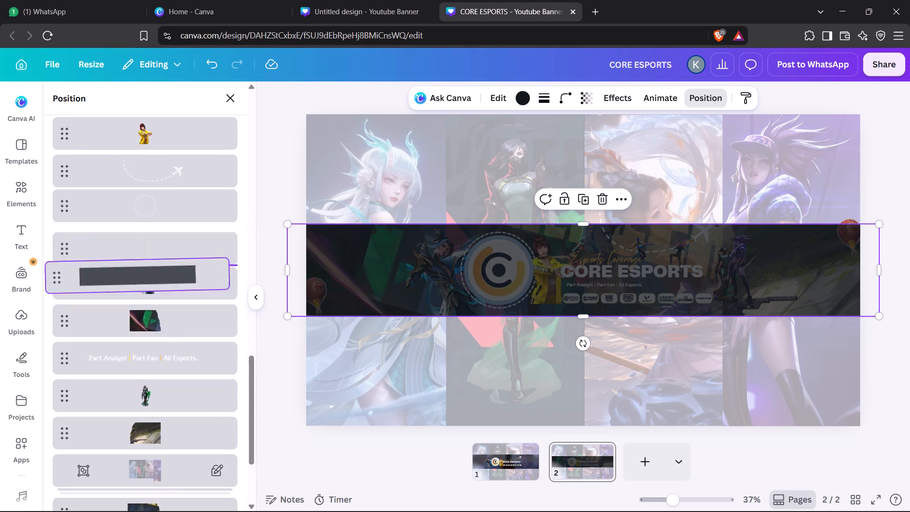
{"action": "left_click_drag", "start_coordinate": [189, 301], "coordinate": [213, 304]}
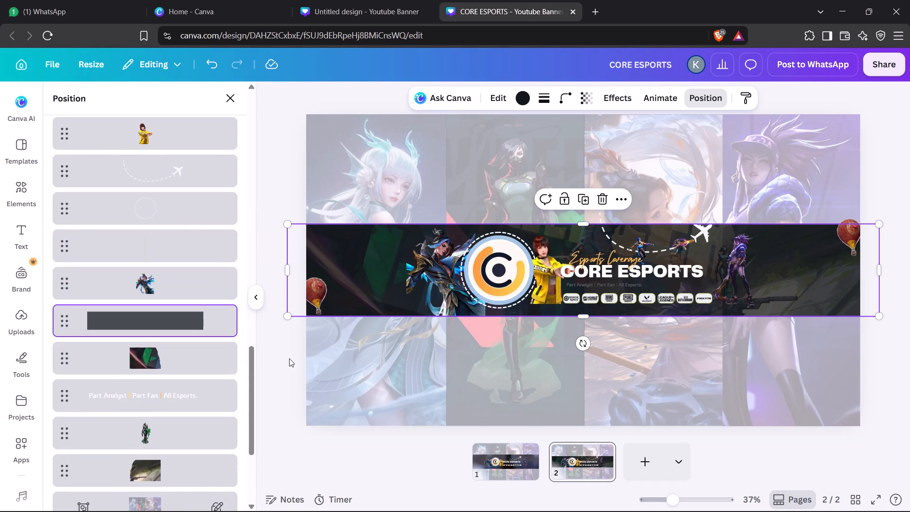
{"action": "left_click", "coordinate": [891, 438]}
Move the "Part Analyst | Part Fan | All Esports." text layer directly above the dark band.
{"action": "left_click_drag", "start_coordinate": [153, 396], "coordinate": [174, 307]}
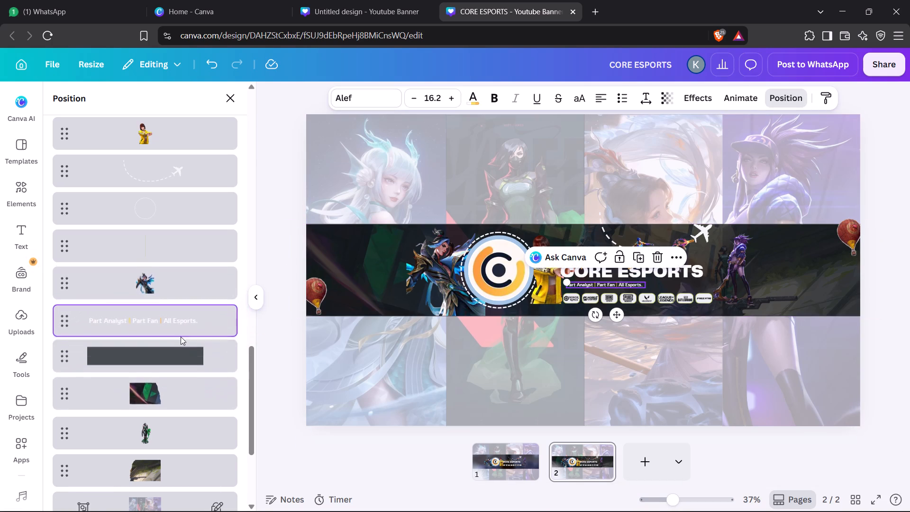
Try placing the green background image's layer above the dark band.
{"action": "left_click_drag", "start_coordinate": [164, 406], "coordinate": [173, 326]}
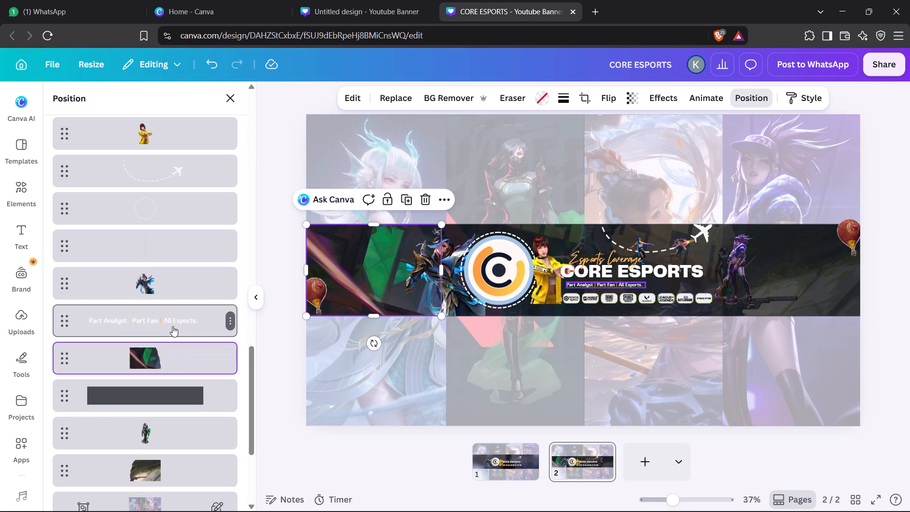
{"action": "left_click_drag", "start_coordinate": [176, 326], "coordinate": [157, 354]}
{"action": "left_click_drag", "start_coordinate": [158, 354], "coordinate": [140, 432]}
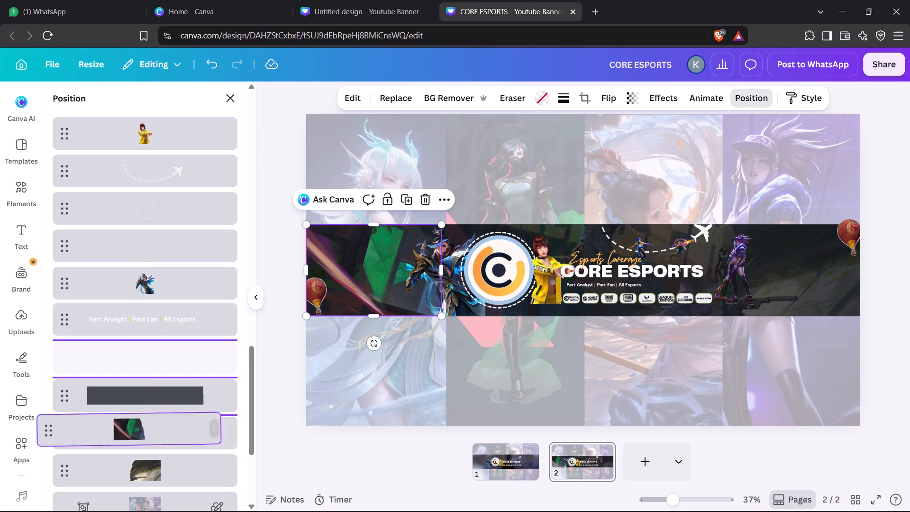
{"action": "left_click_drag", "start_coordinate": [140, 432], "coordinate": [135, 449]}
Move the standing character beside the CORE ESPORTS title directly above the dark band in the layer order and close the layer list.
{"action": "left_click_drag", "start_coordinate": [173, 393], "coordinate": [179, 342]}
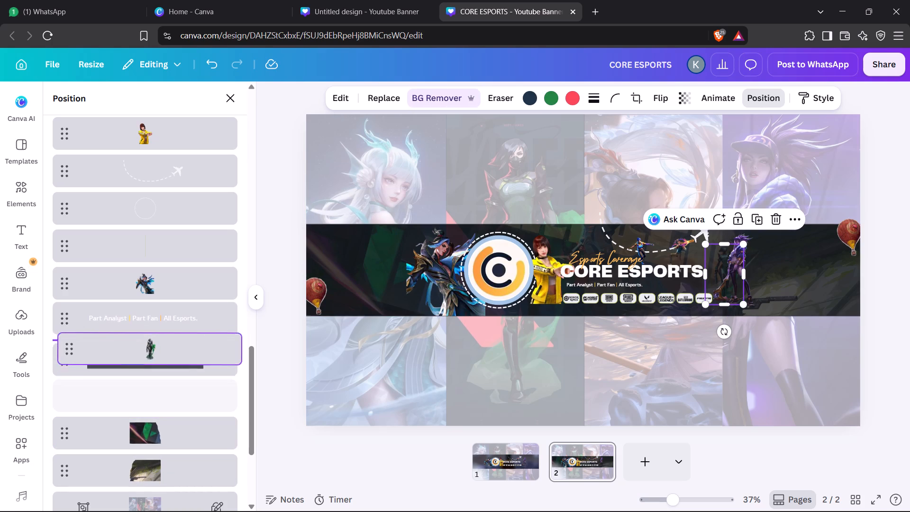
{"action": "left_click_drag", "start_coordinate": [179, 342], "coordinate": [179, 339]}
{"action": "scroll", "coordinate": [169, 462], "scroll_direction": "down", "scroll_amount": 4}
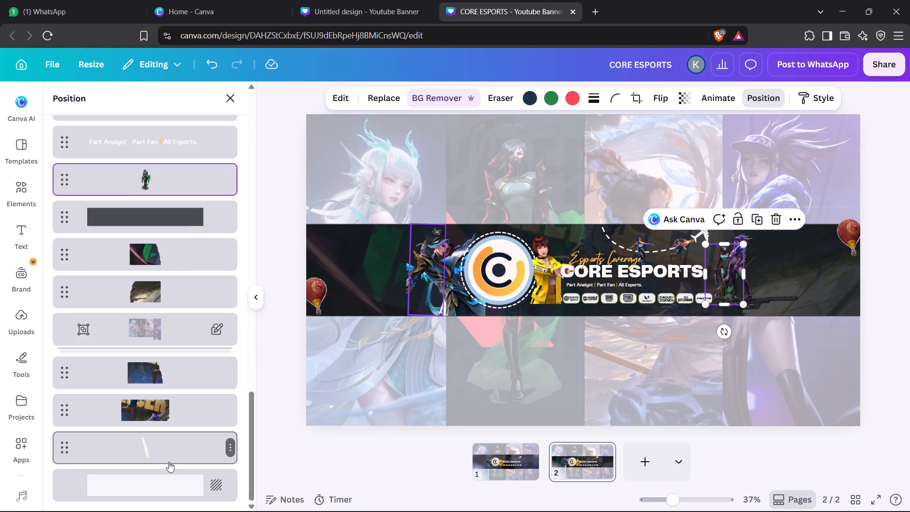
{"action": "left_click", "coordinate": [147, 445]}
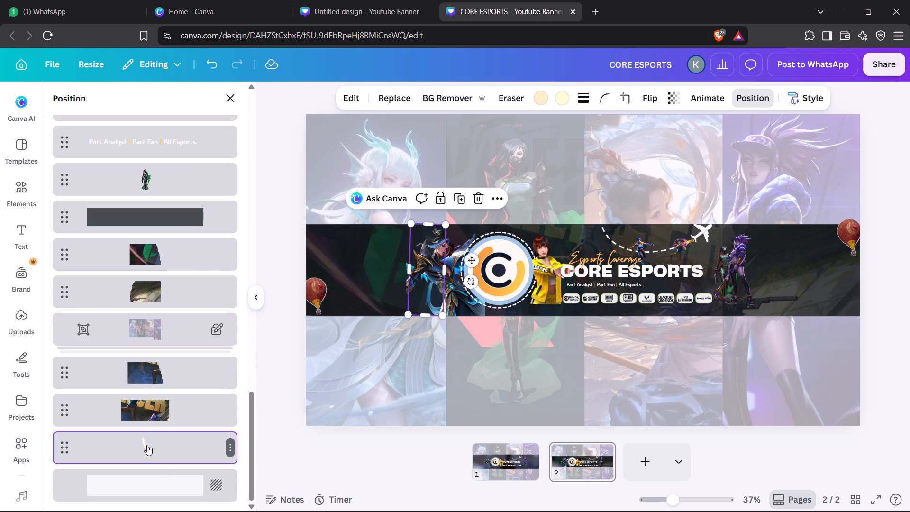
{"action": "left_click", "coordinate": [147, 445]}
{"action": "scroll", "coordinate": [148, 446], "scroll_direction": "up", "scroll_amount": 1}
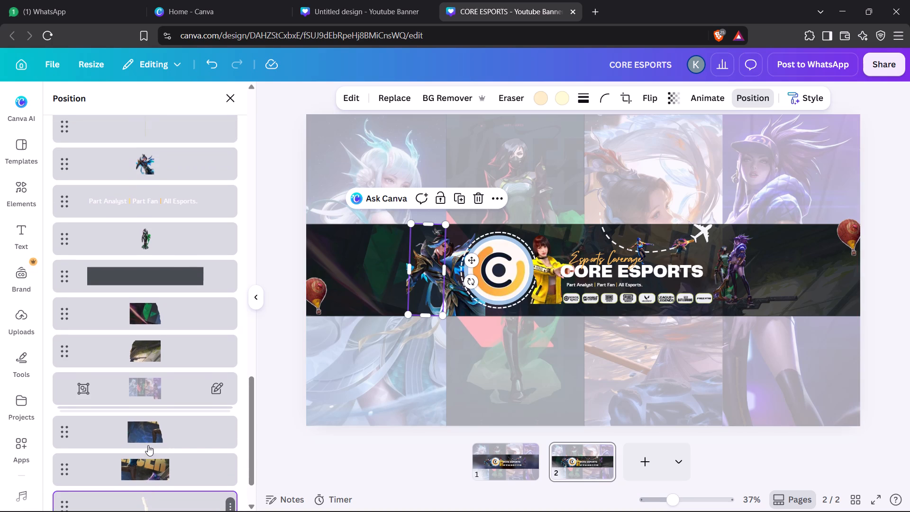
{"action": "left_click", "coordinate": [895, 400]}
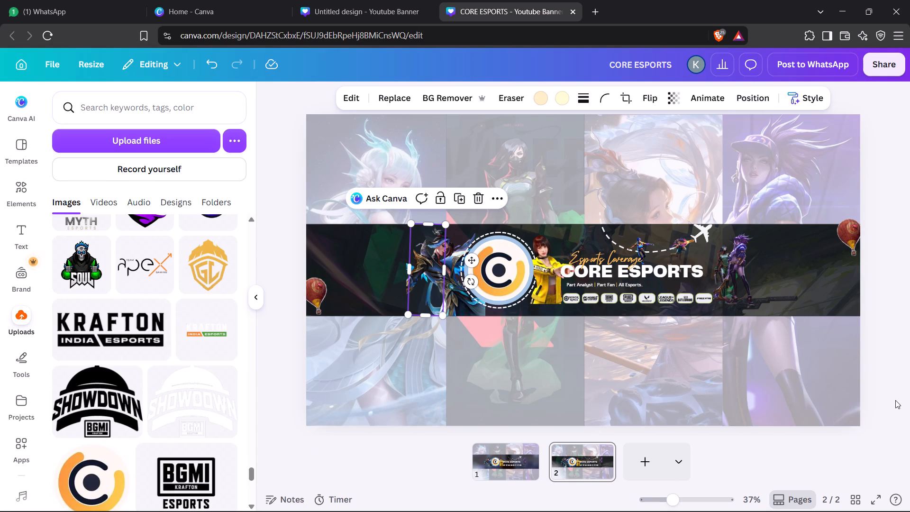
{"action": "left_click", "coordinate": [287, 251]}
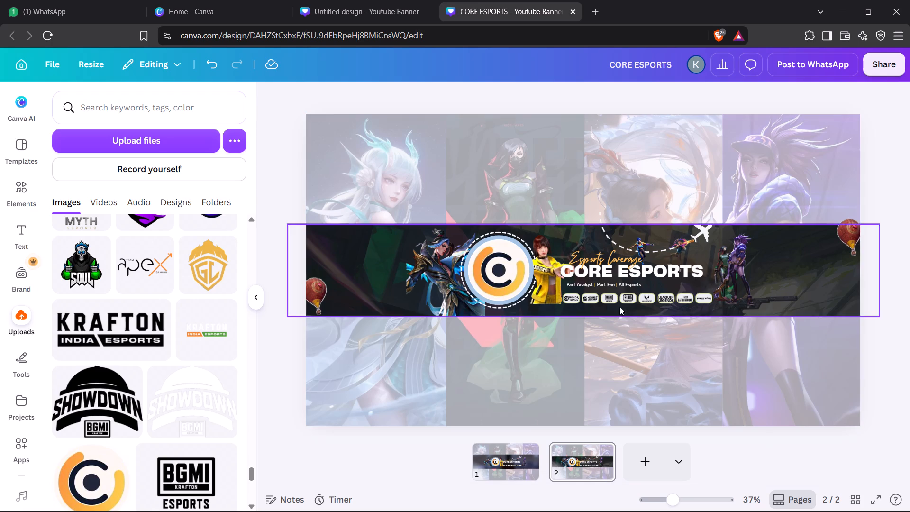
Set the dark band's transparency to 85 and deselect it.
{"action": "left_click", "coordinate": [799, 274]}
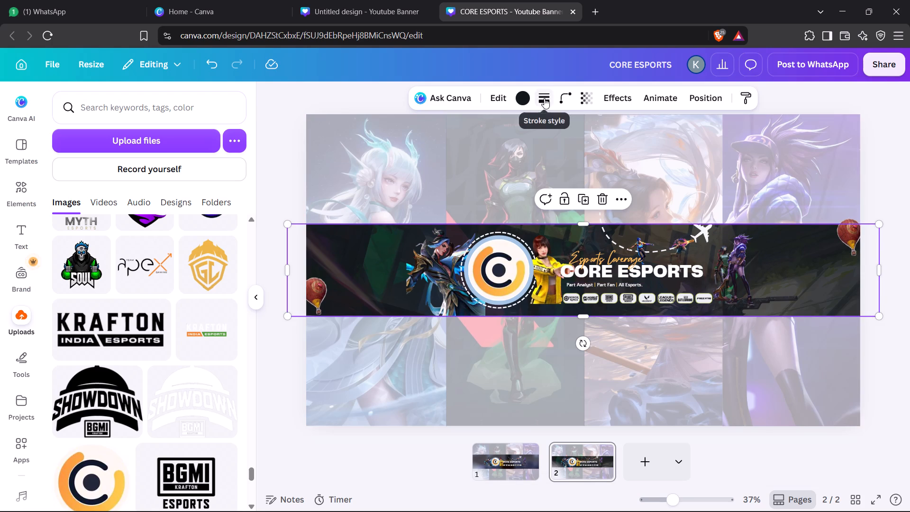
{"action": "left_click", "coordinate": [589, 94]}
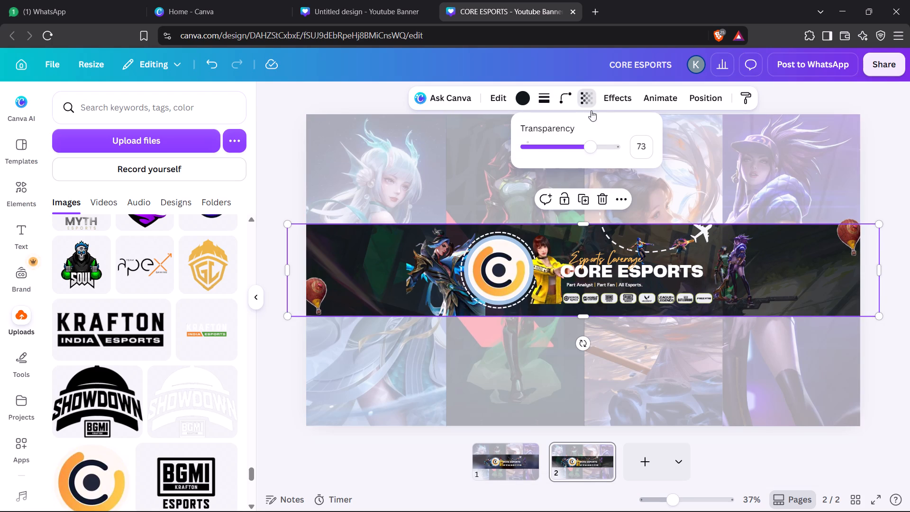
{"action": "left_click_drag", "start_coordinate": [594, 146], "coordinate": [623, 149]}
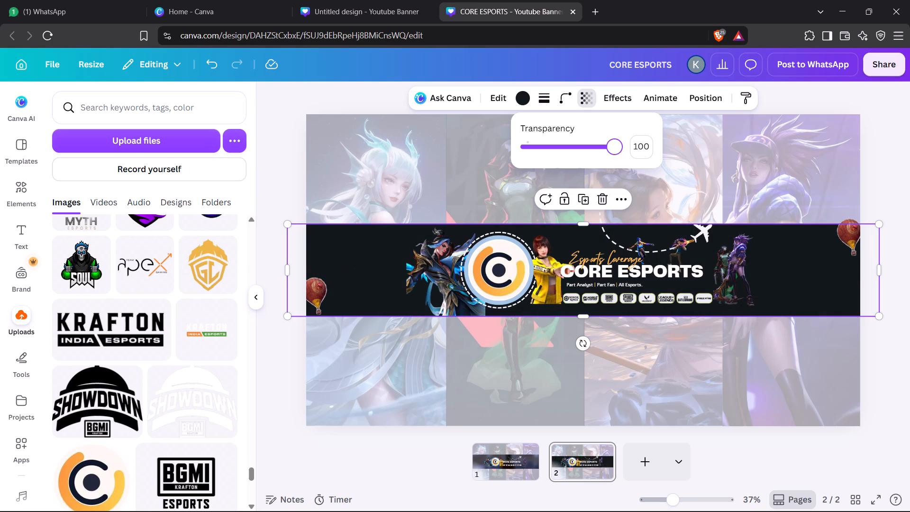
{"action": "left_click_drag", "start_coordinate": [623, 149], "coordinate": [605, 148]}
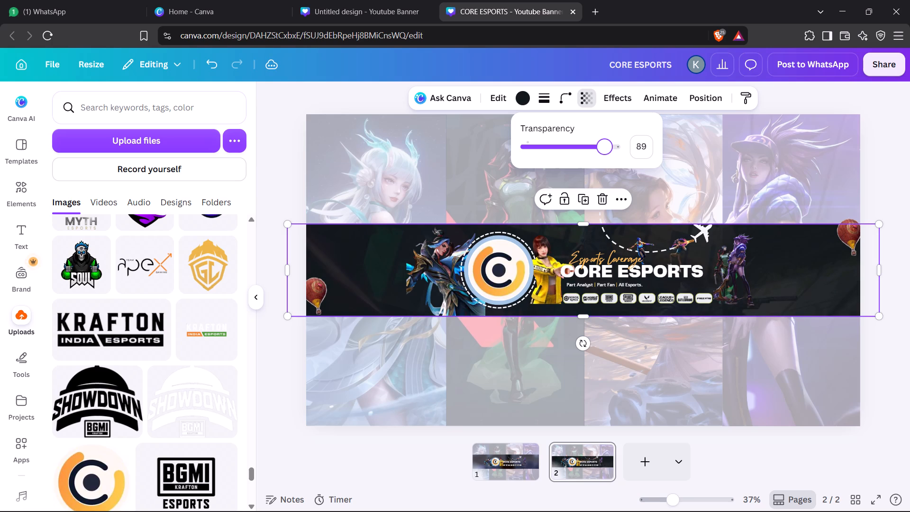
{"action": "left_click_drag", "start_coordinate": [605, 148], "coordinate": [602, 149]}
{"action": "left_click_drag", "start_coordinate": [602, 149], "coordinate": [602, 149]}
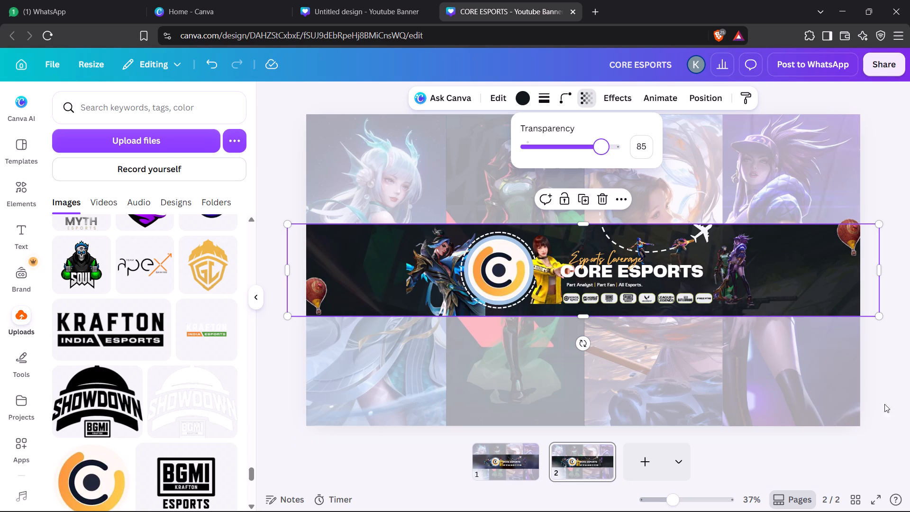
{"action": "left_click", "coordinate": [874, 385]}
{"action": "left_click", "coordinate": [874, 385]}
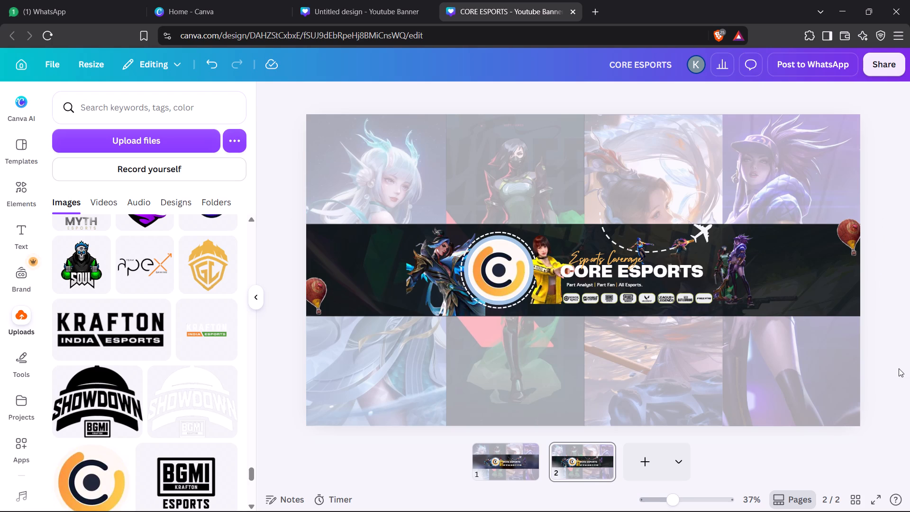
{"action": "key", "text": "Escape"}
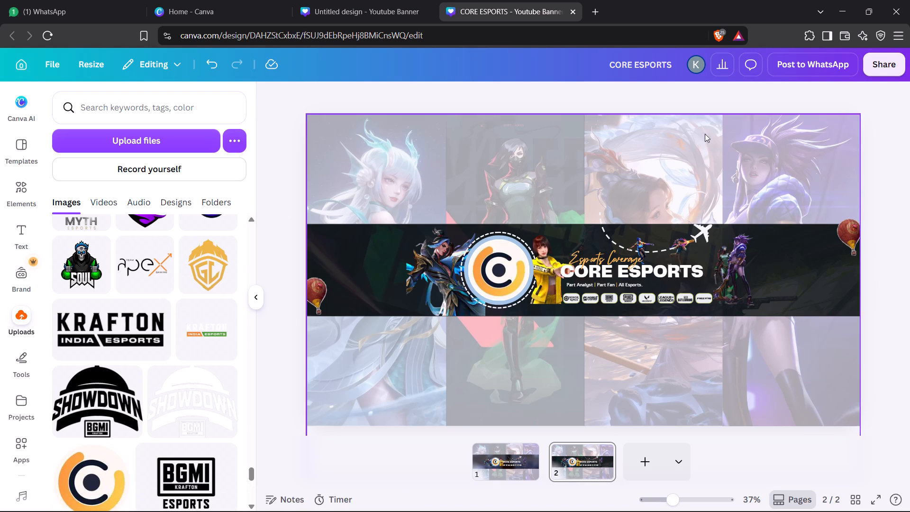
Adjust the outer side edge of the blue armoured character image beside the round logo, leaving its frame slightly narrower, and deselect it.
{"action": "left_click", "coordinate": [411, 273]}
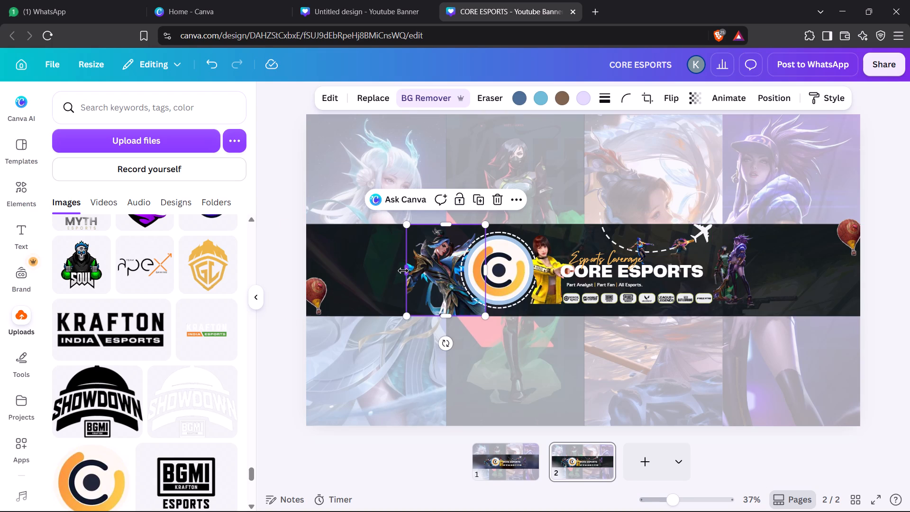
{"action": "left_click_drag", "start_coordinate": [403, 271], "coordinate": [377, 278]}
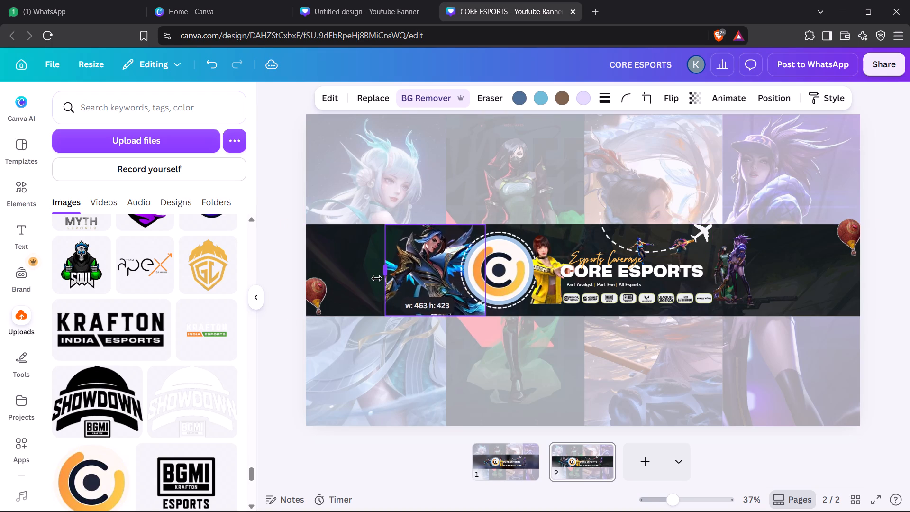
{"action": "left_click_drag", "start_coordinate": [377, 278], "coordinate": [389, 276]}
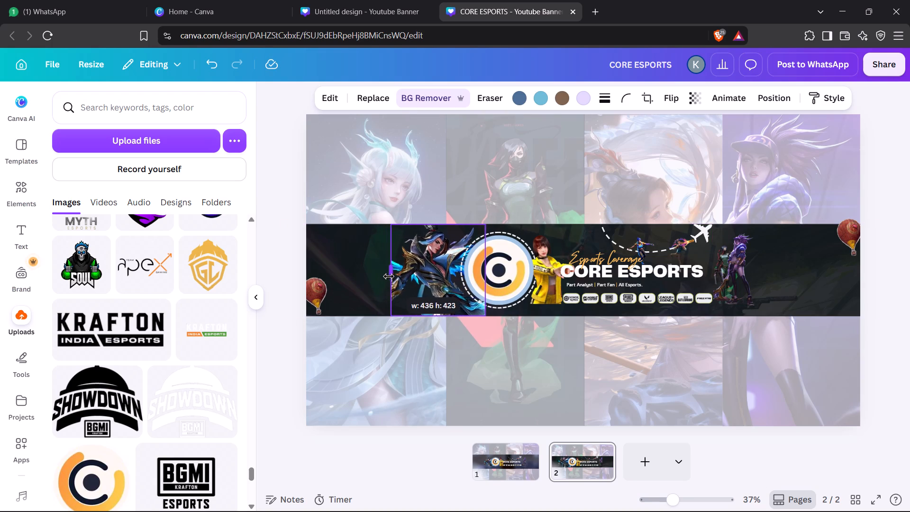
{"action": "left_click_drag", "start_coordinate": [389, 276], "coordinate": [404, 277]}
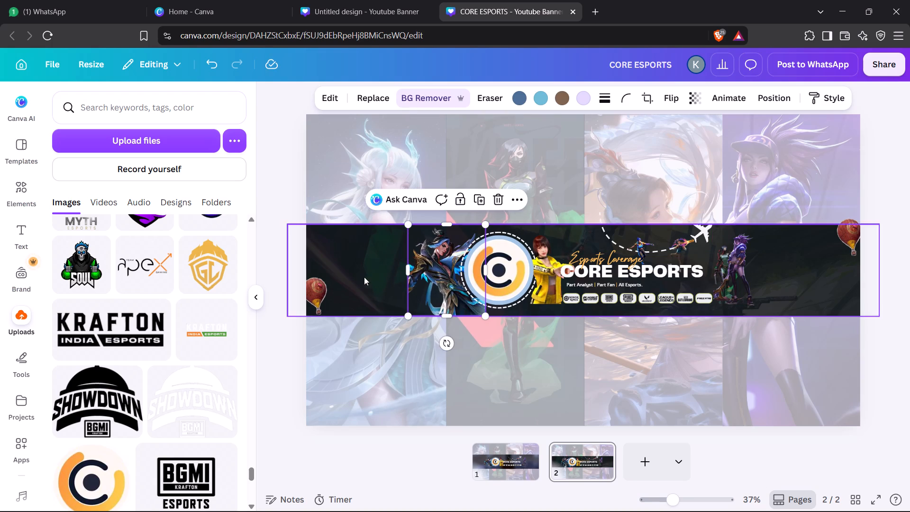
{"action": "left_click", "coordinate": [275, 330]}
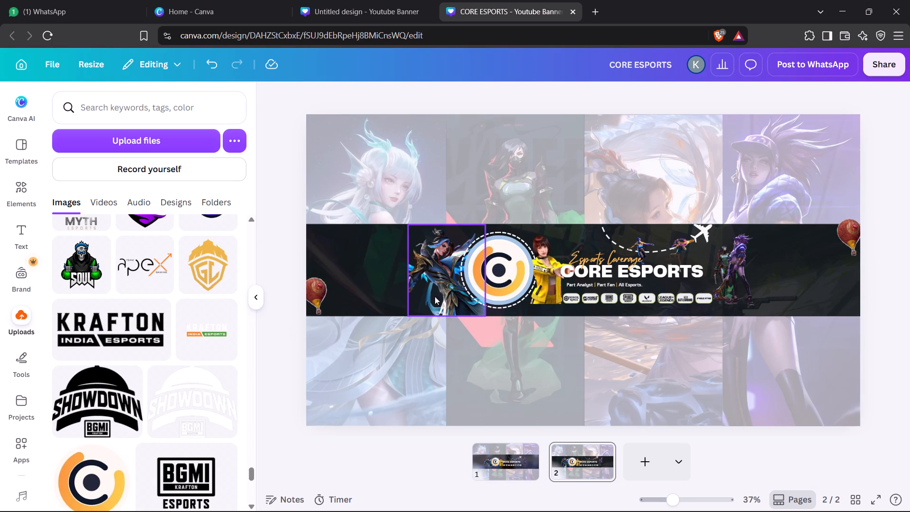
{"action": "left_click", "coordinate": [430, 287]}
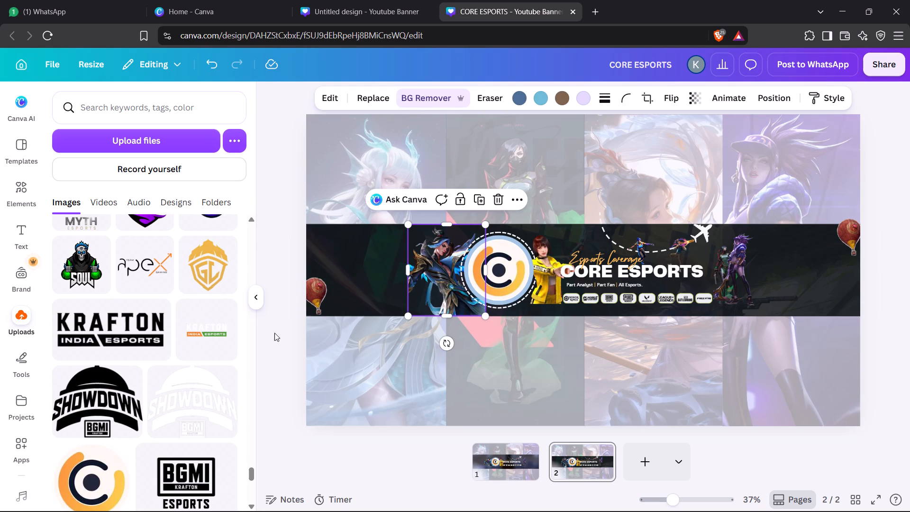
{"action": "left_click", "coordinate": [271, 340]}
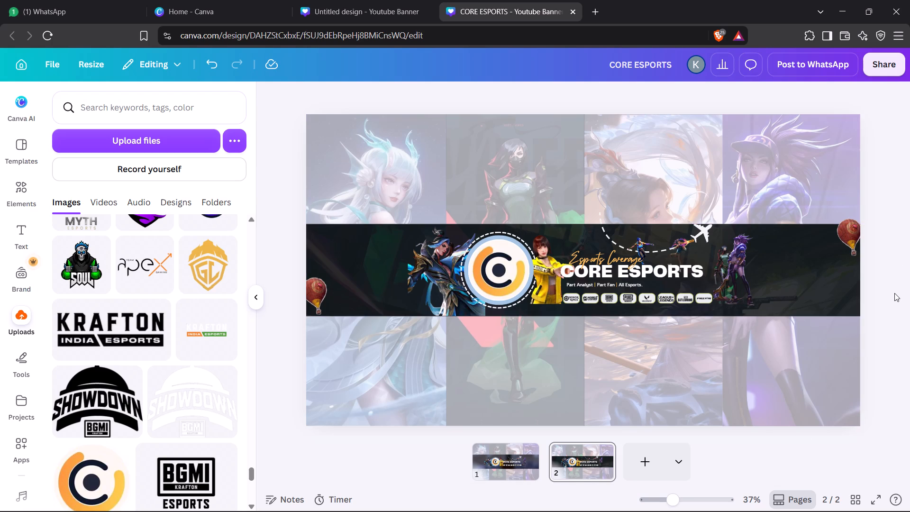
Lock the position and appearance of the dark band across the central strip.
{"action": "left_click", "coordinate": [363, 251]}
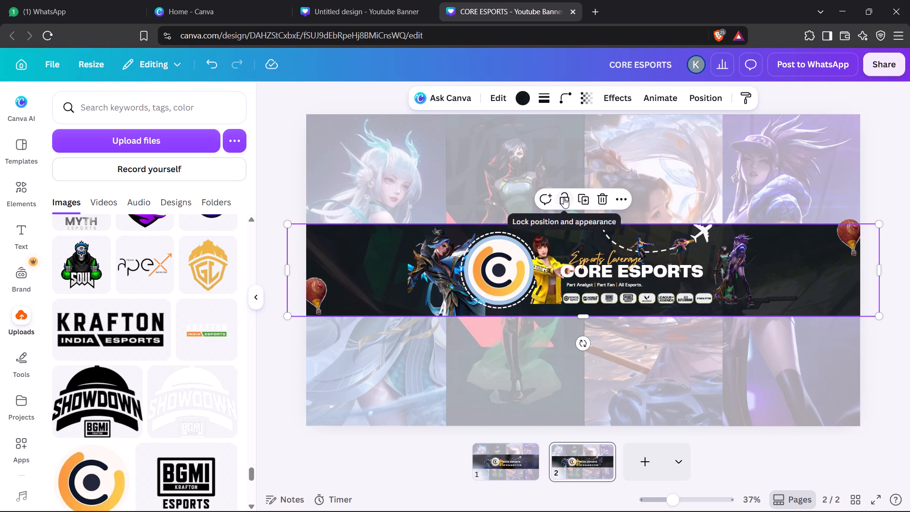
{"action": "left_click", "coordinate": [564, 198]}
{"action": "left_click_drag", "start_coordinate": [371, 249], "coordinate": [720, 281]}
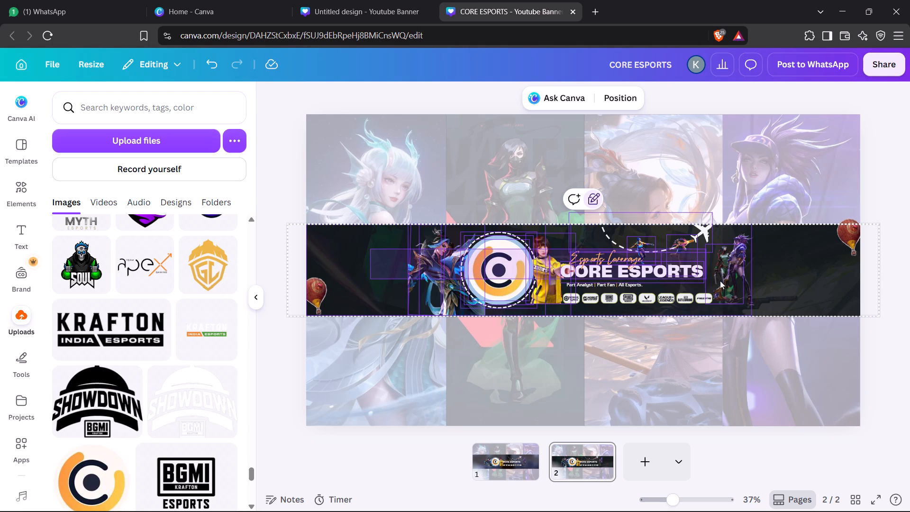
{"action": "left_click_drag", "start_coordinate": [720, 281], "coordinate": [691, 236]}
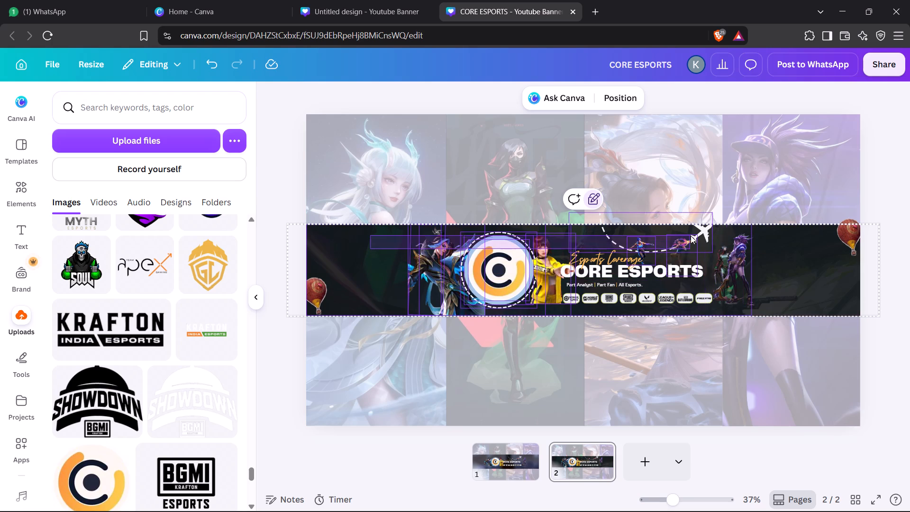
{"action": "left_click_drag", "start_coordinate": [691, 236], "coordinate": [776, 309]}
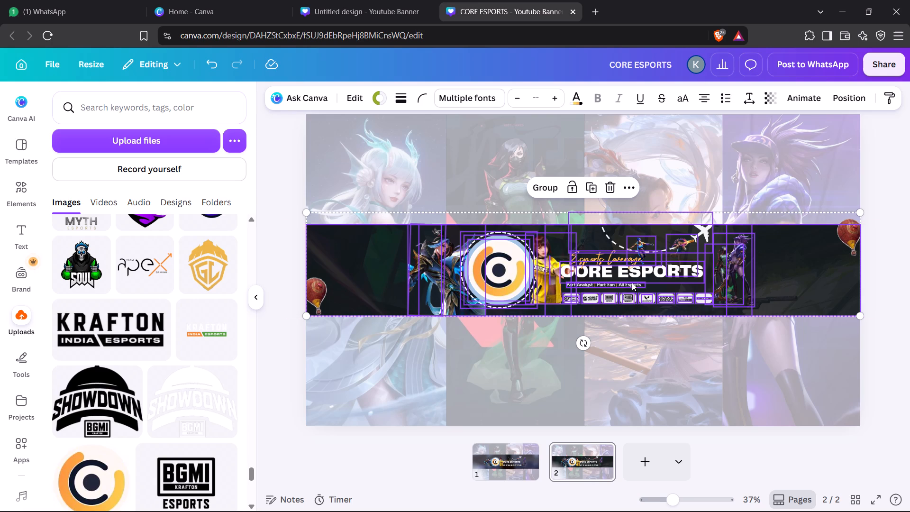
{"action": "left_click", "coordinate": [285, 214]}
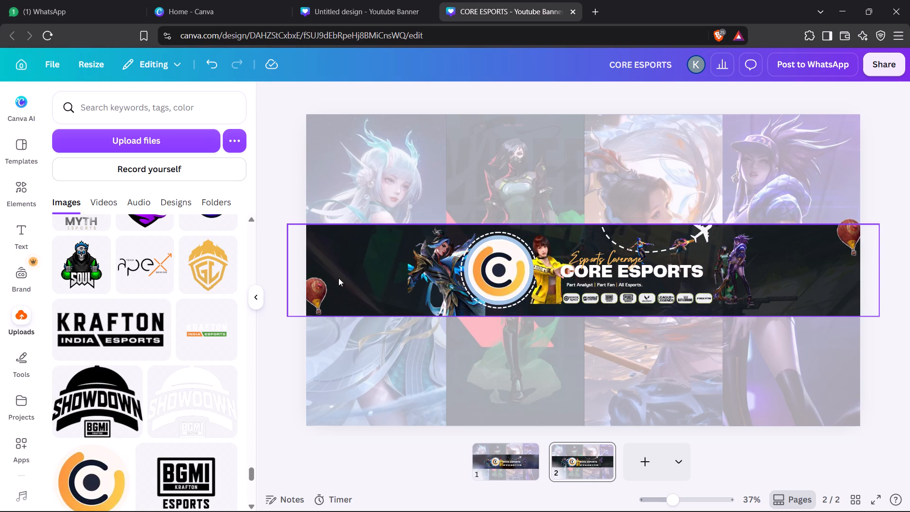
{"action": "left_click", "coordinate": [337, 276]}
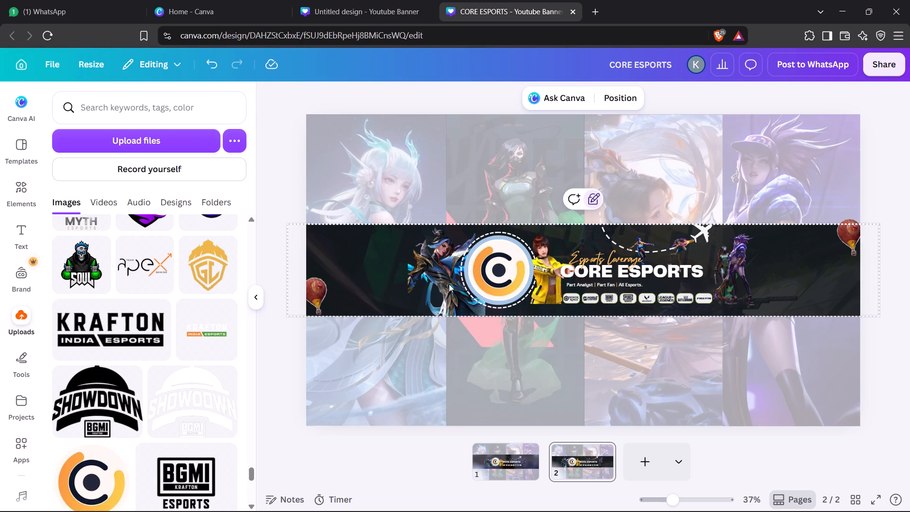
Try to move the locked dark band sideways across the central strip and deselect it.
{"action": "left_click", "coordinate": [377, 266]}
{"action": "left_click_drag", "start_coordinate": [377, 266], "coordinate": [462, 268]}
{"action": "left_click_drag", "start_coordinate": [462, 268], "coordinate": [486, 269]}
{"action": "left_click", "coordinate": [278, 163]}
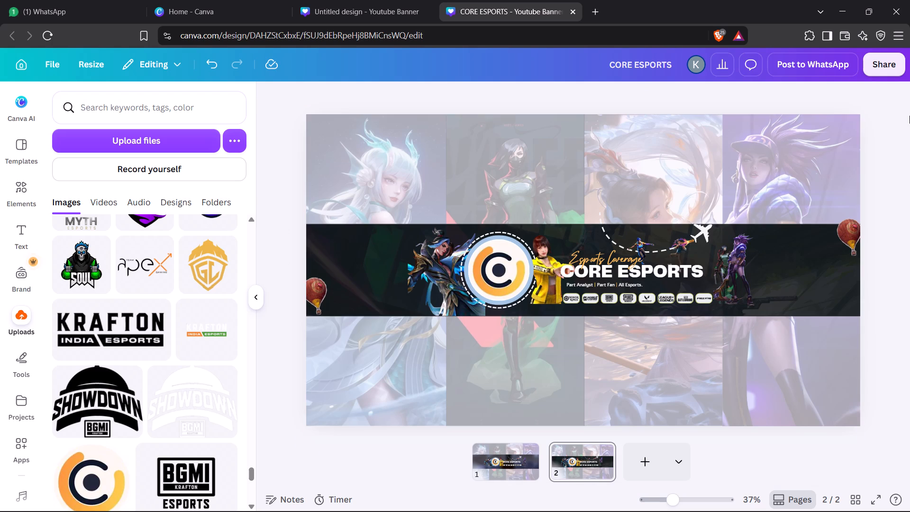
Download only page 2 of the CORE ESPORTS banner as a PNG and save it in the Downloads folder.
{"action": "left_click", "coordinate": [877, 68]}
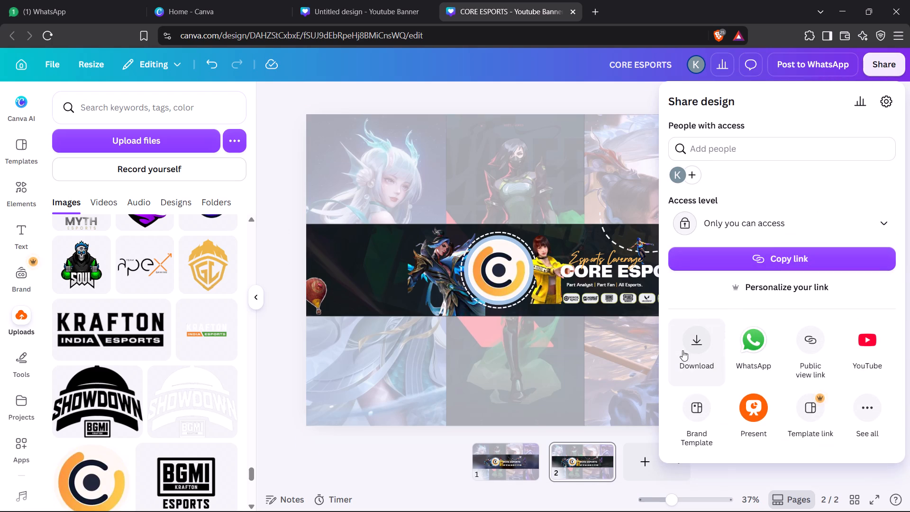
{"action": "left_click", "coordinate": [693, 338]}
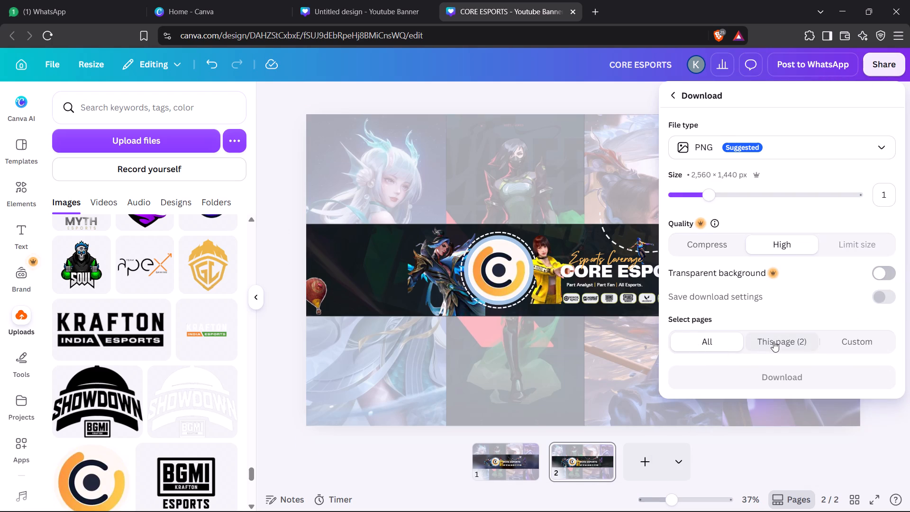
{"action": "left_click", "coordinate": [773, 342]}
{"action": "left_click", "coordinate": [778, 376]}
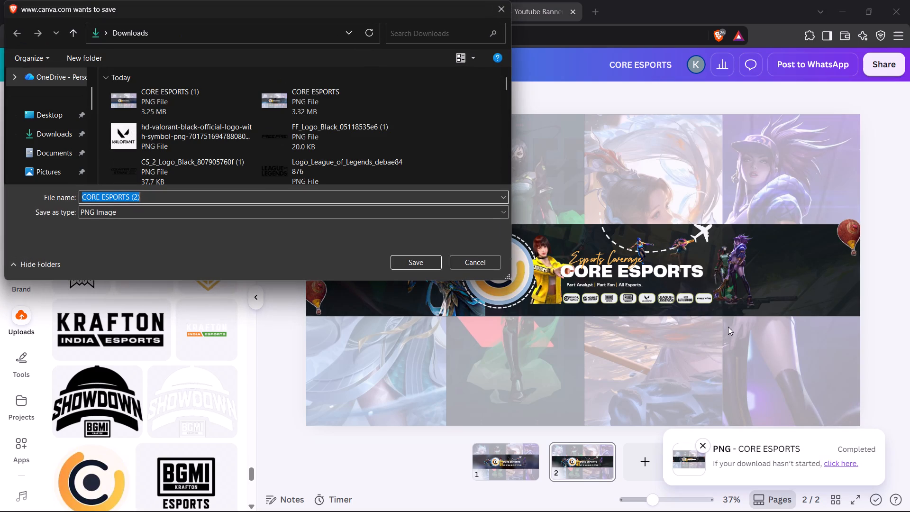
{"action": "left_click", "coordinate": [429, 258]}
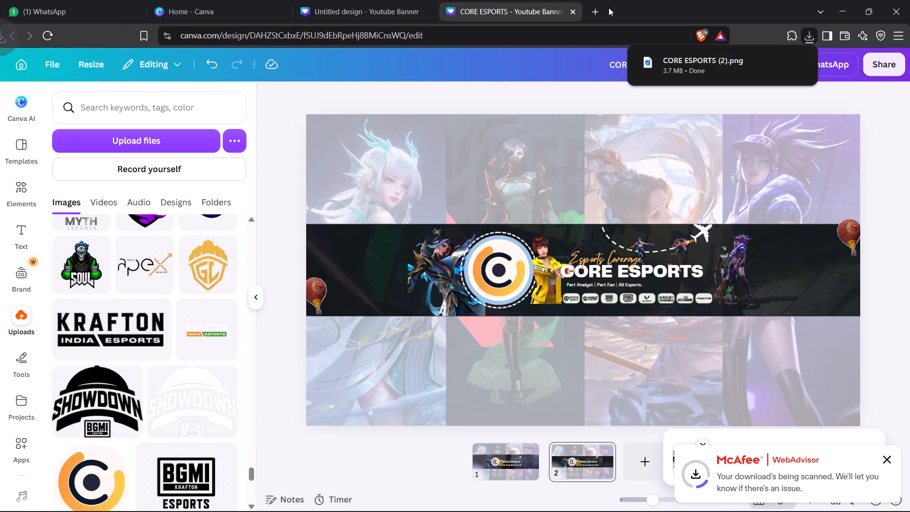
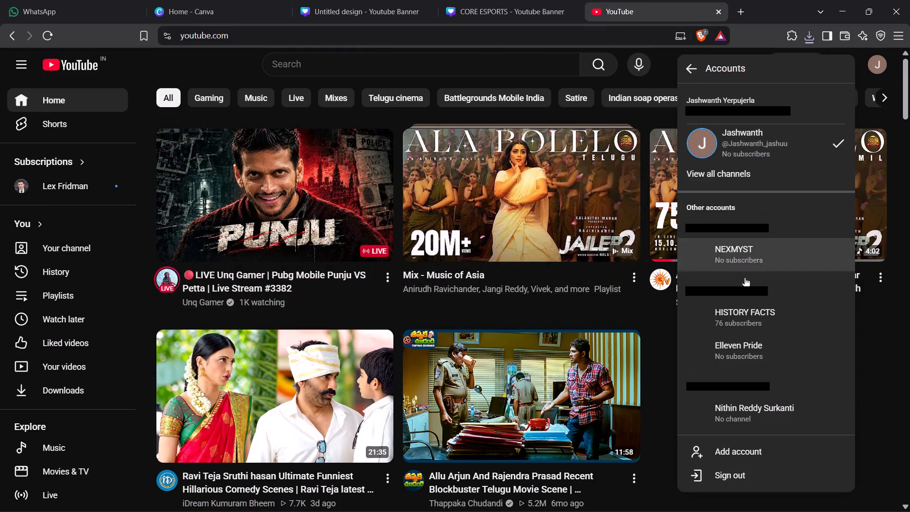
Switch YouTube to the other account that has no channel.
{"action": "left_click", "coordinate": [741, 407]}
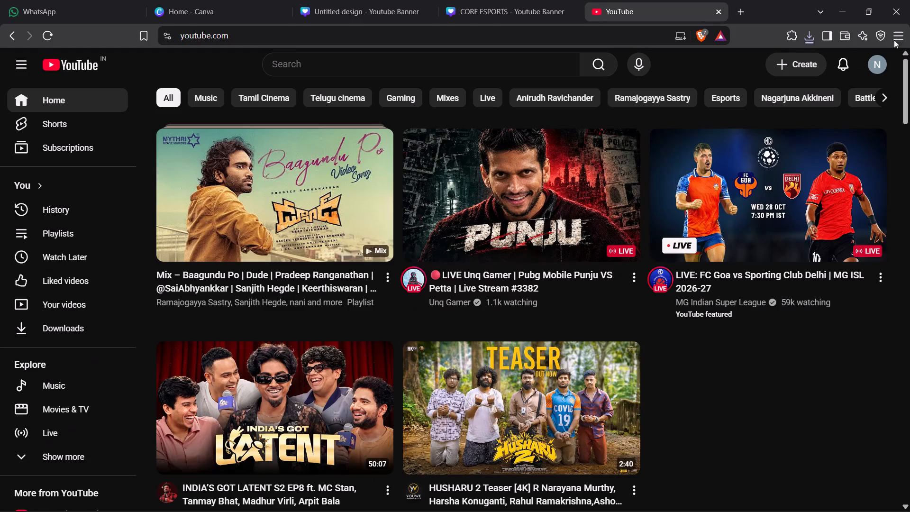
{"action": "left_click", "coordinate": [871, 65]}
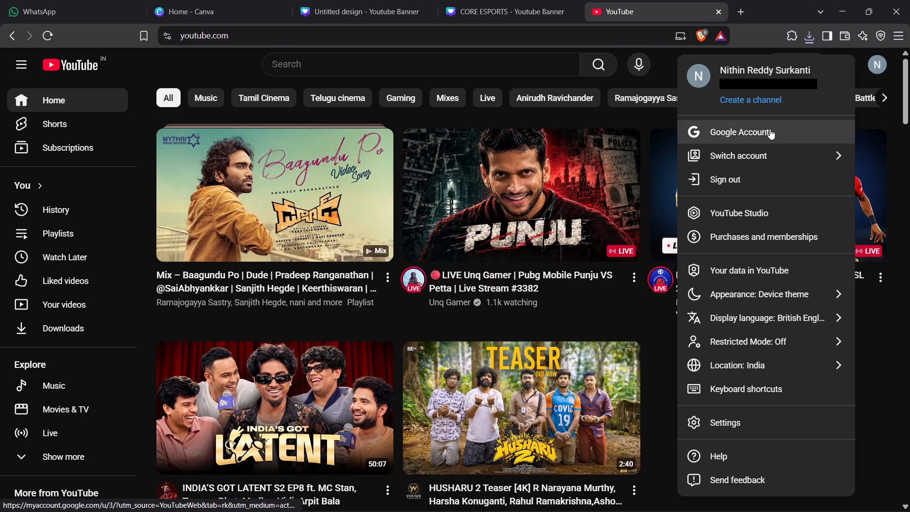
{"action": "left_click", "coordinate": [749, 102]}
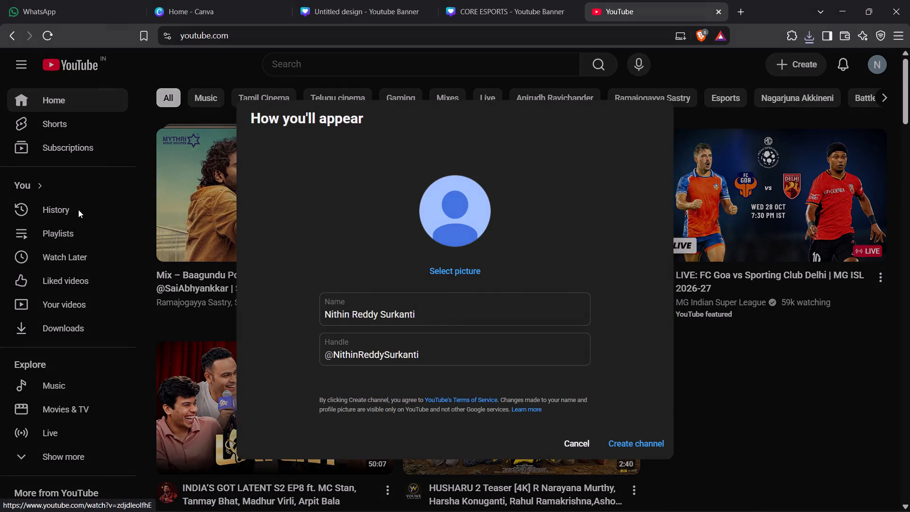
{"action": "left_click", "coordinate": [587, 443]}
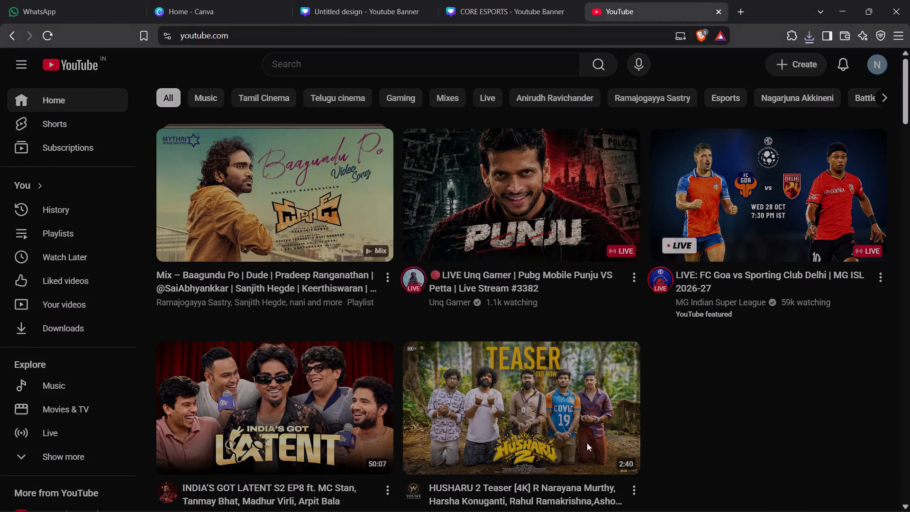
Switch the YouTube account to the HISTORY FACTS channel.
{"action": "left_click", "coordinate": [875, 57]}
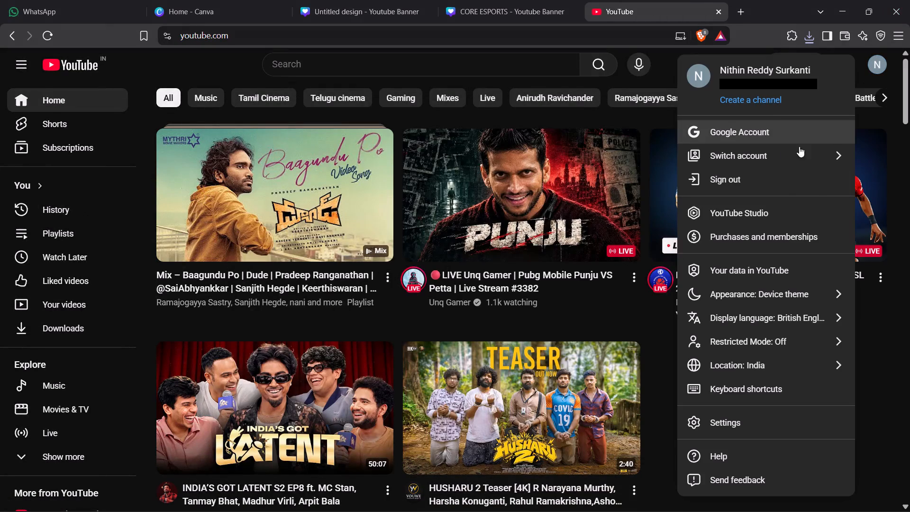
{"action": "left_click", "coordinate": [770, 150]}
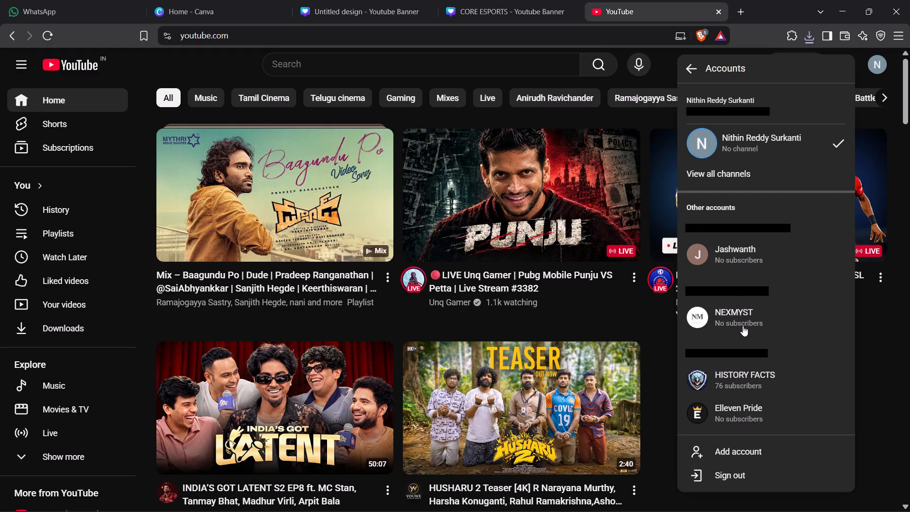
{"action": "left_click", "coordinate": [736, 368]}
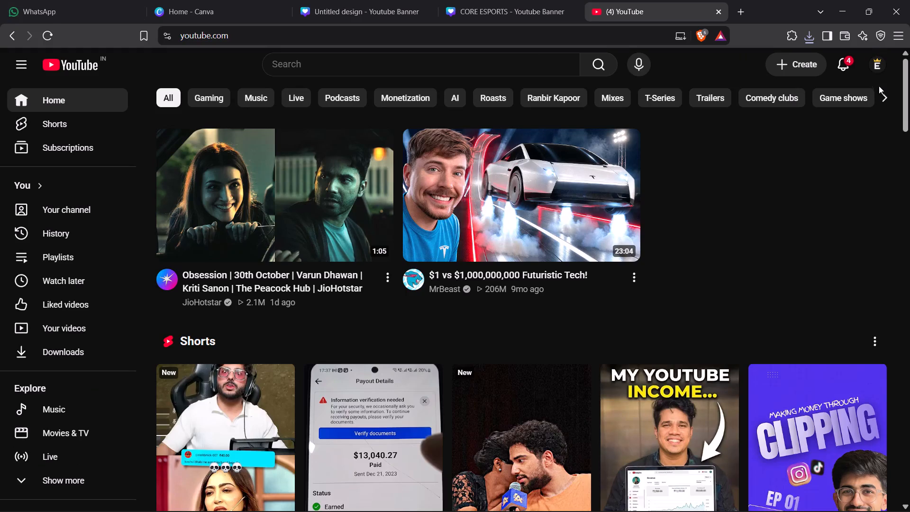
{"action": "left_click", "coordinate": [877, 68]}
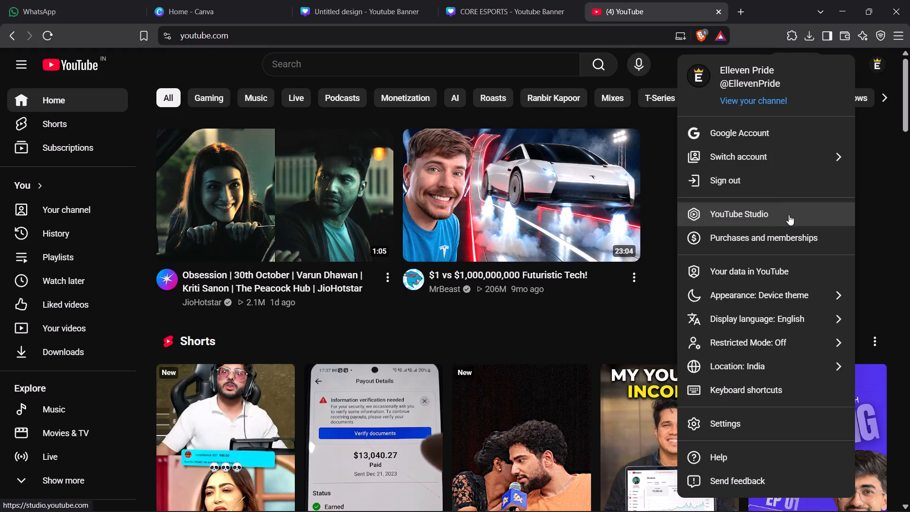
{"action": "left_click", "coordinate": [770, 161]}
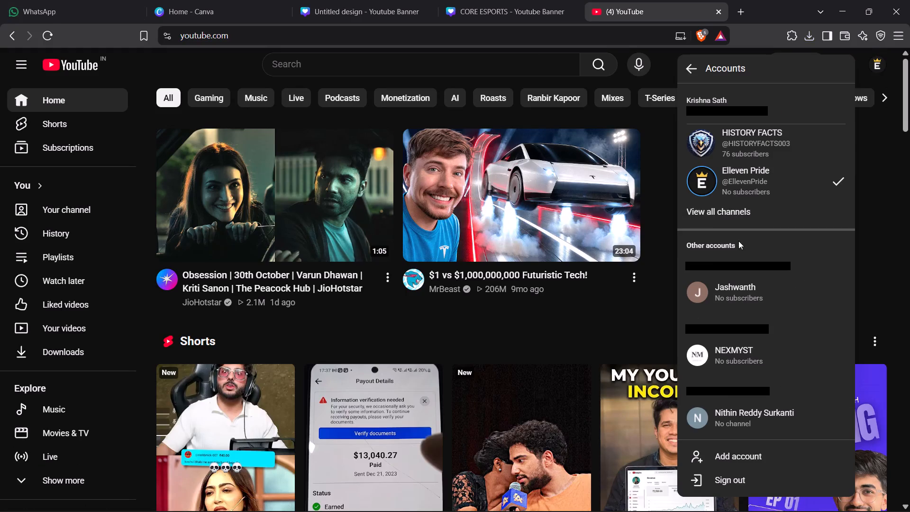
{"action": "left_click", "coordinate": [760, 137]}
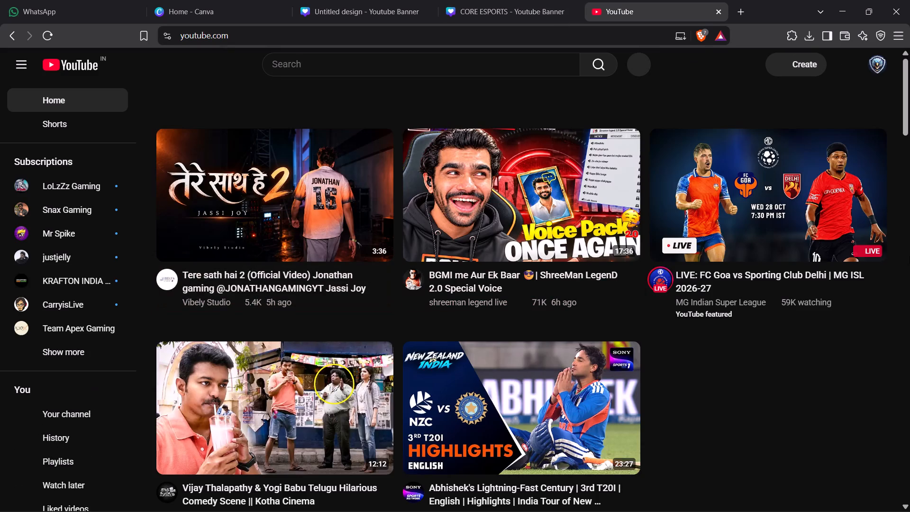
Open the HISTORY FACTS channel page and go to its channel customization.
{"action": "left_click", "coordinate": [869, 72]}
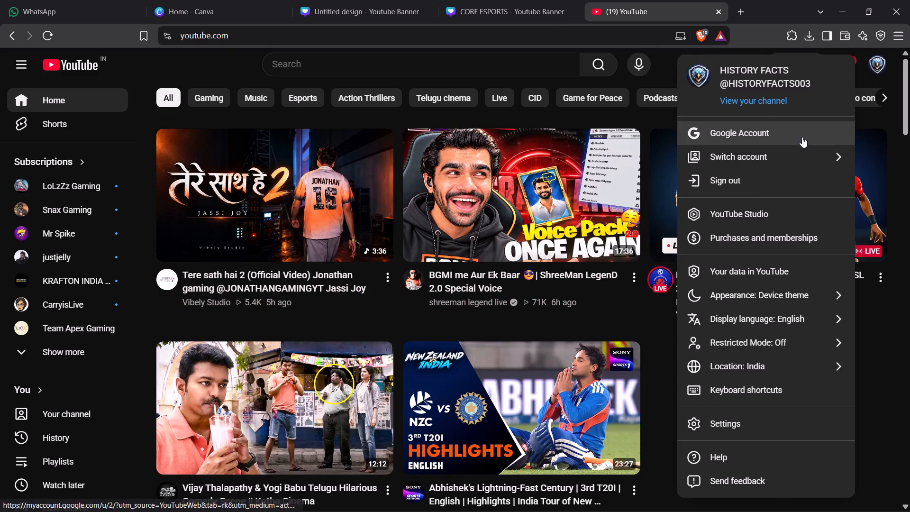
{"action": "left_click", "coordinate": [762, 100]}
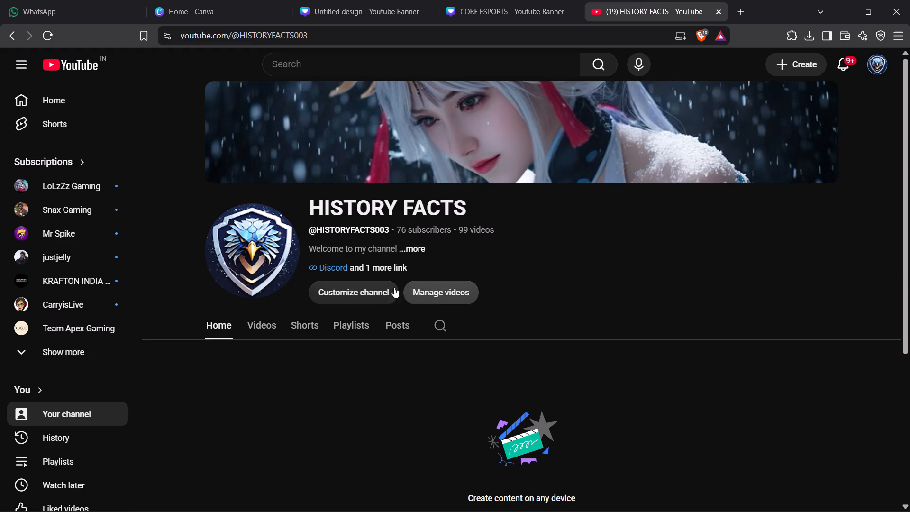
{"action": "left_click", "coordinate": [350, 286]}
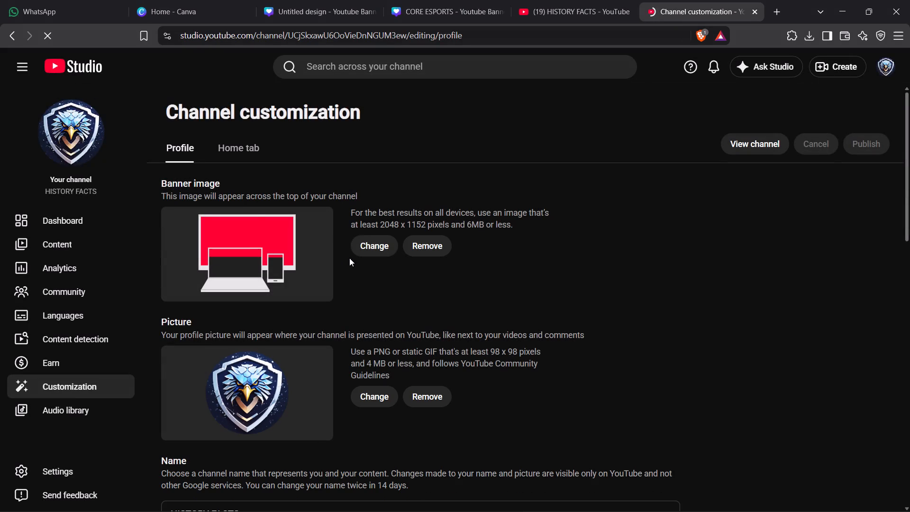
Preview the downloaded CORE ESPORTS (2) image as the channel's banner across TV, desktop and all-device areas, and cancel without applying it.
{"action": "left_click", "coordinate": [380, 247]}
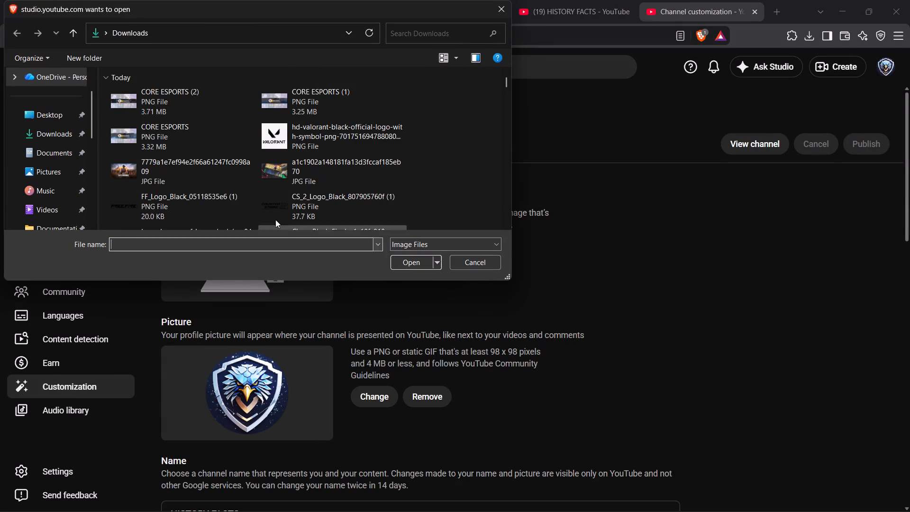
{"action": "left_click", "coordinate": [148, 116]}
{"action": "key", "text": "Return"}
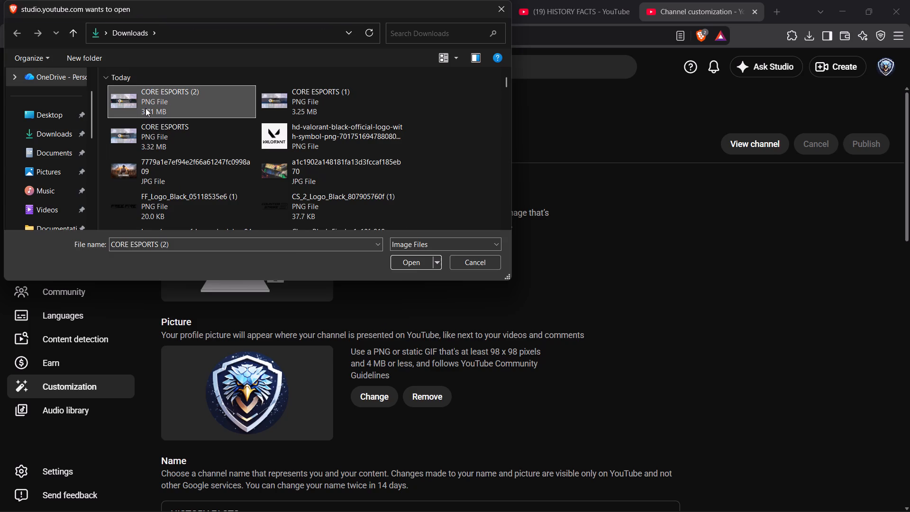
{"action": "left_click_drag", "start_coordinate": [478, 289], "coordinate": [468, 295]}
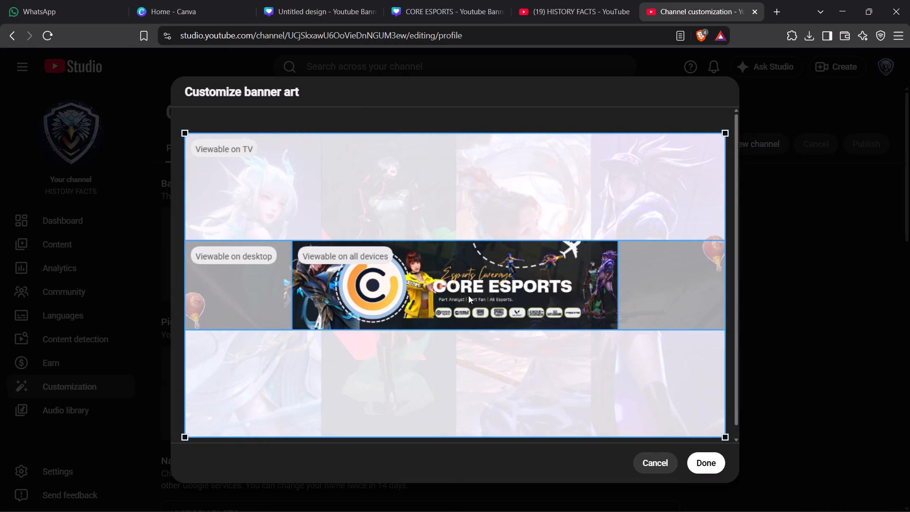
{"action": "left_click_drag", "start_coordinate": [468, 295], "coordinate": [462, 295]}
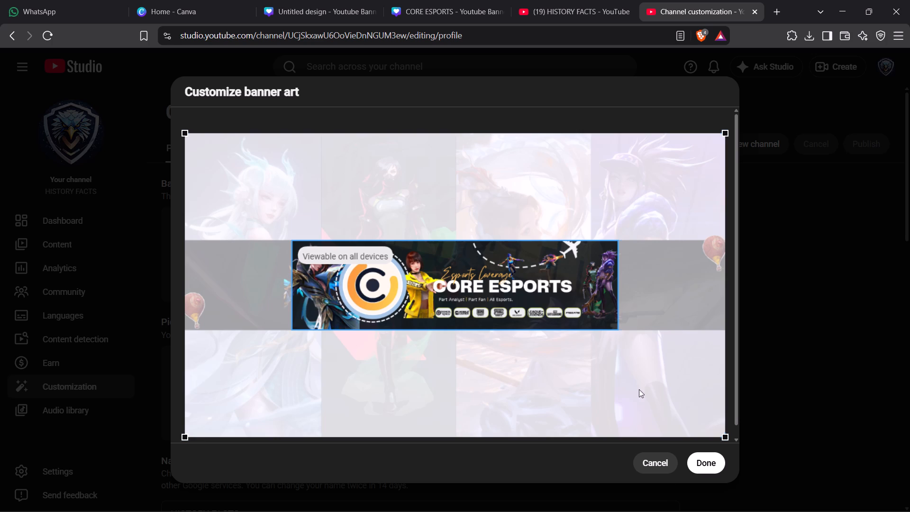
{"action": "left_click", "coordinate": [651, 459]}
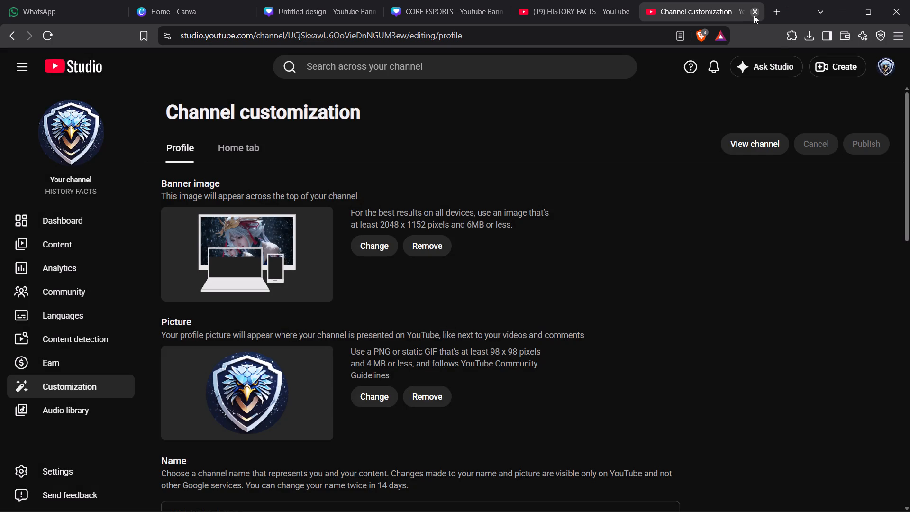
Close the channel customization, HISTORY FACTS channel and Untitled design browser tabs, keeping the CORE ESPORTS banner open.
{"action": "left_click", "coordinate": [753, 12]}
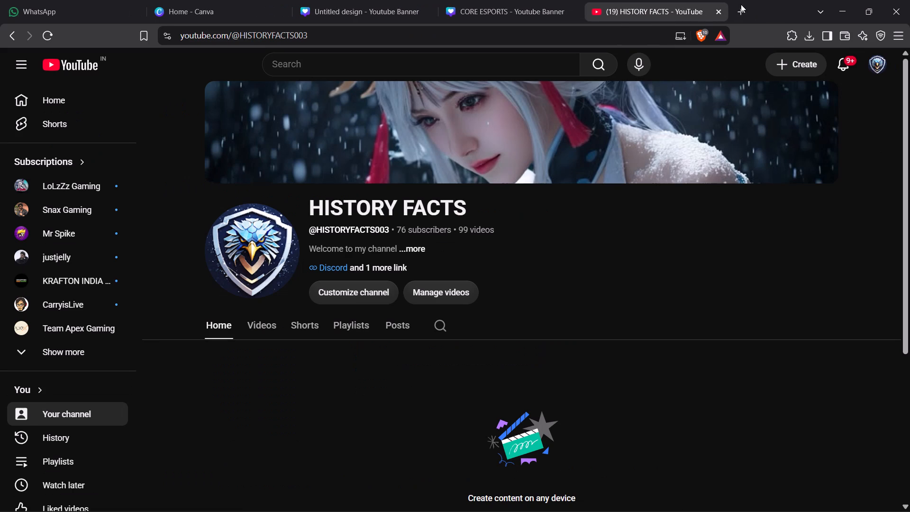
{"action": "left_click", "coordinate": [715, 10]}
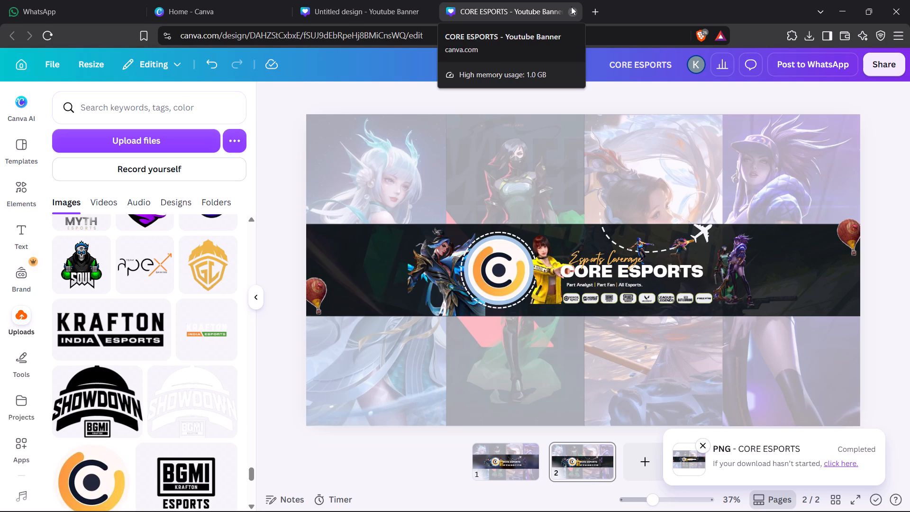
{"action": "left_click", "coordinate": [572, 6]}
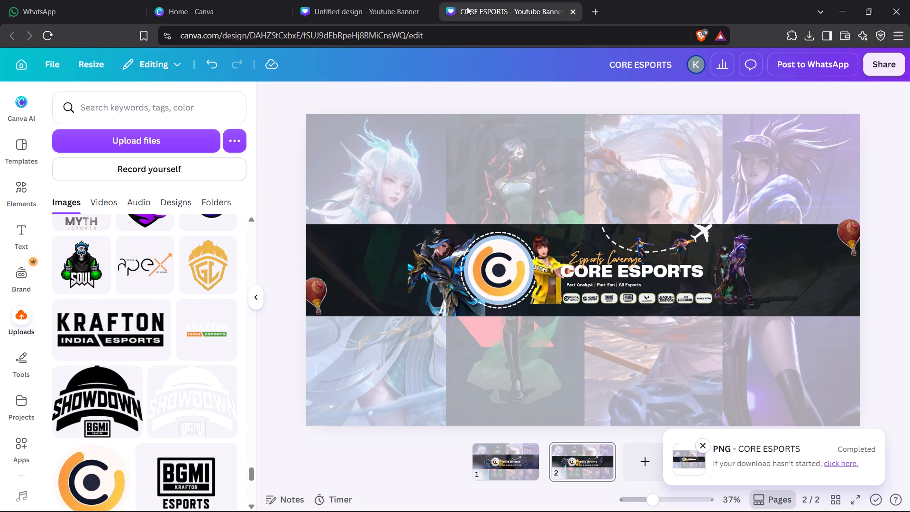
{"action": "left_click", "coordinate": [400, 0]}
{"action": "left_click", "coordinate": [428, 8]}
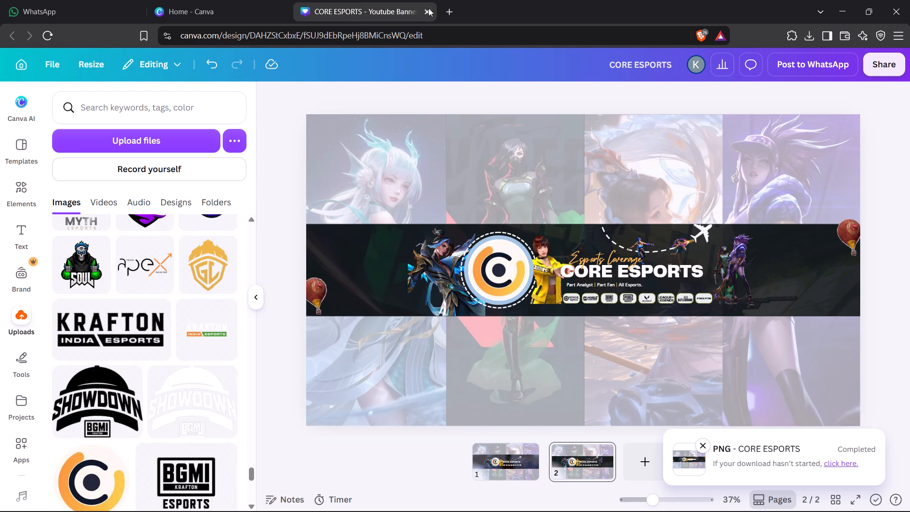
Switch to the Canva home tab.
{"action": "left_click", "coordinate": [220, 0]}
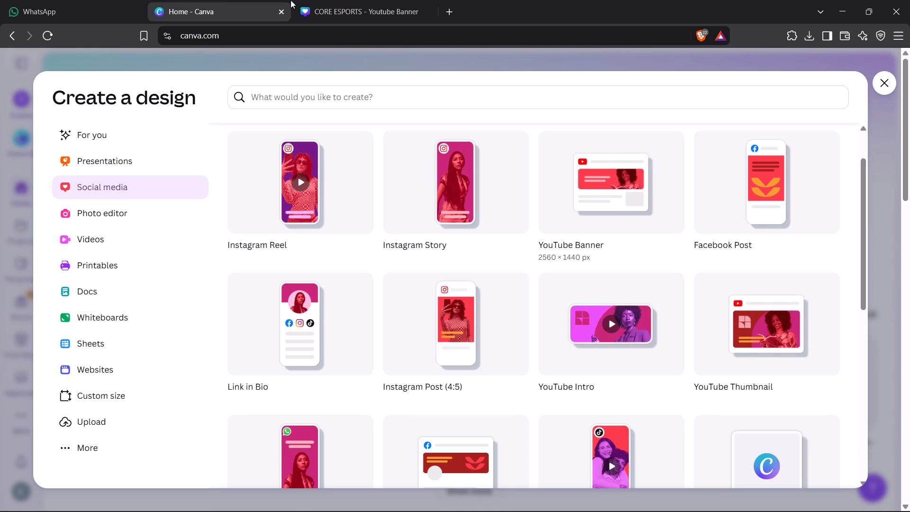
Search the computer for "ku" and launch the suggested match.
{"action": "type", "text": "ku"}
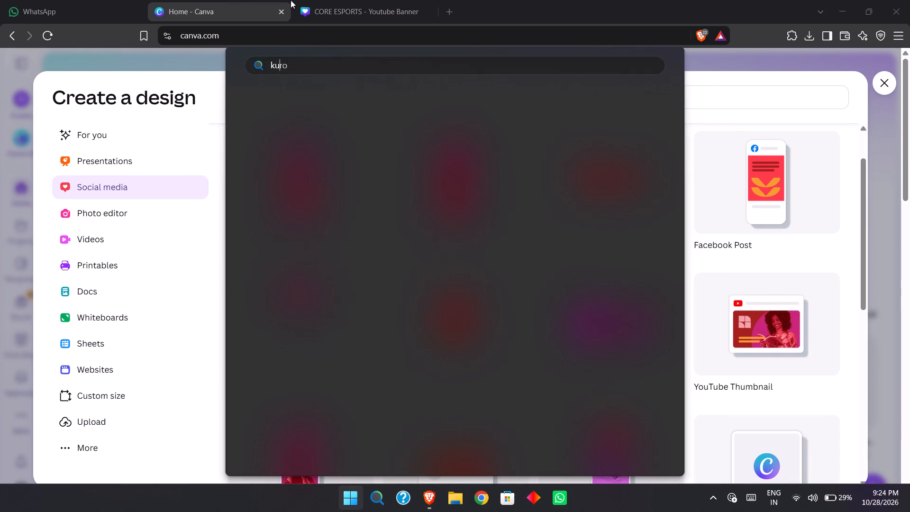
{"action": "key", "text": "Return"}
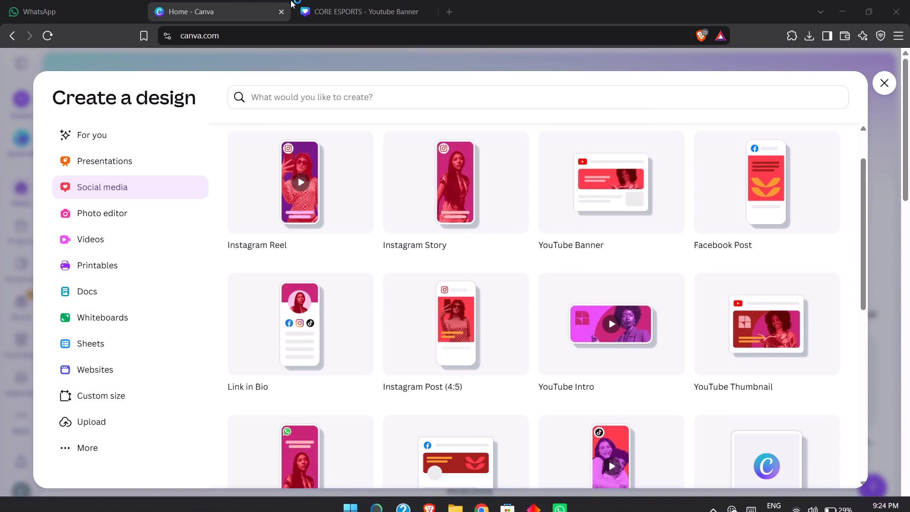
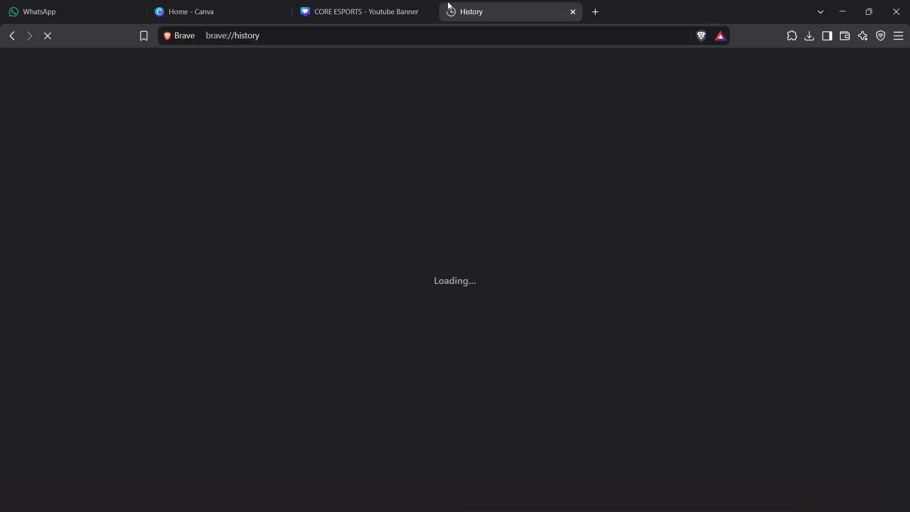
Look through the browsing history for the day's earlier visited pages.
{"action": "scroll", "coordinate": [236, 371], "scroll_direction": "down", "scroll_amount": 6}
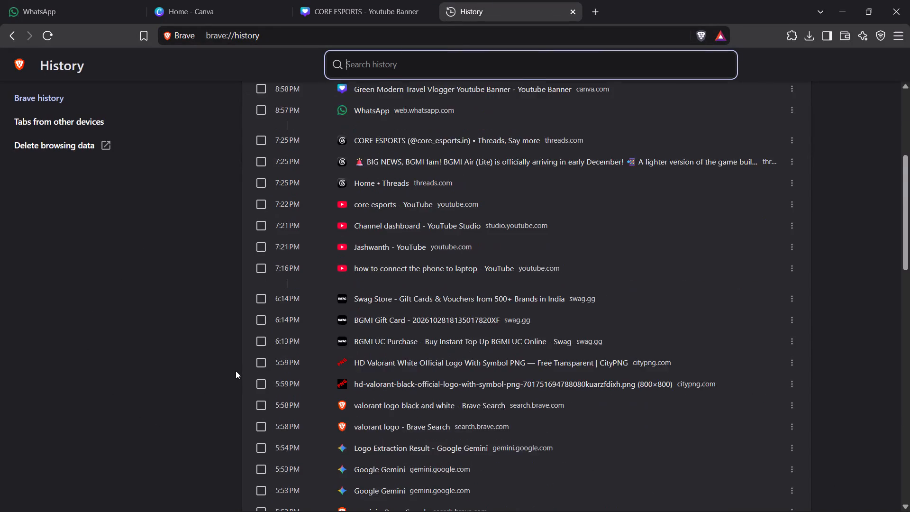
{"action": "scroll", "coordinate": [236, 371], "scroll_direction": "down", "scroll_amount": 20}
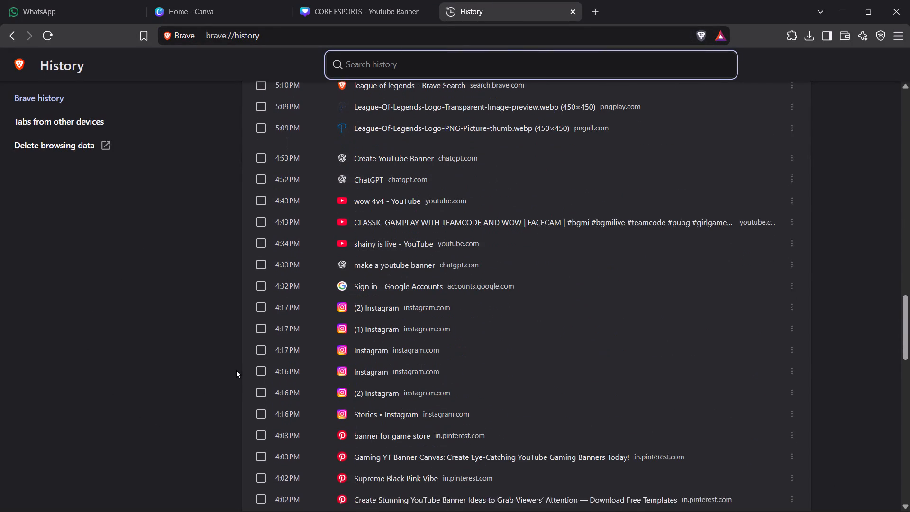
{"action": "scroll", "coordinate": [236, 370], "scroll_direction": "down", "scroll_amount": 17}
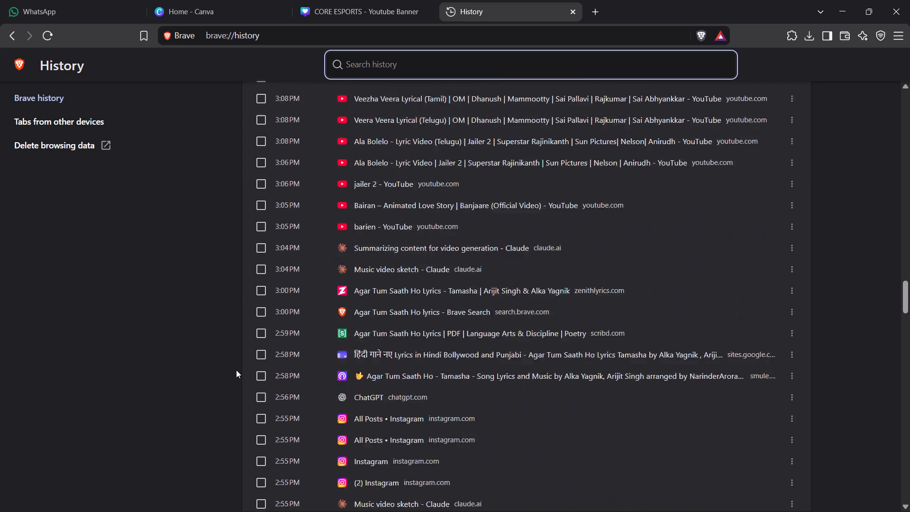
{"action": "scroll", "coordinate": [236, 370], "scroll_direction": "down", "scroll_amount": 6}
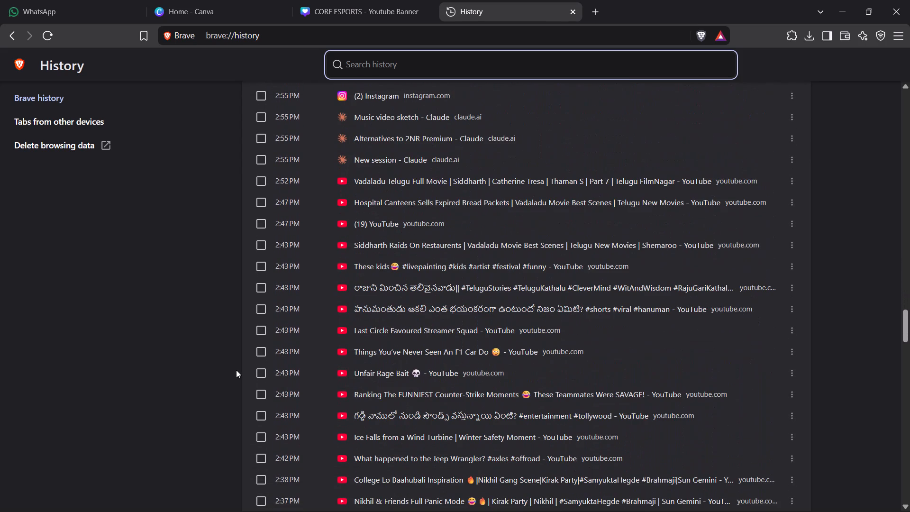
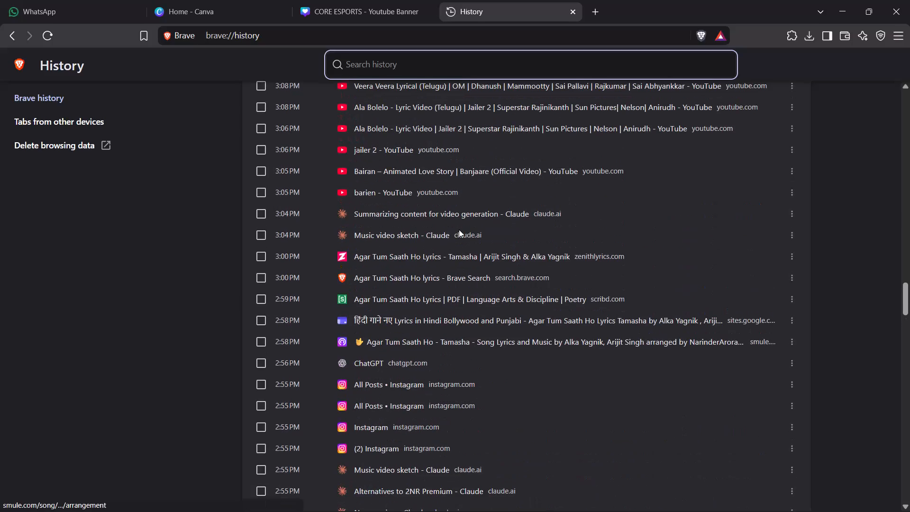
Review the browsing history, going from the mid-afternoon entries back toward the more recent ones.
{"action": "scroll", "coordinate": [381, 166], "scroll_direction": "up", "scroll_amount": 8}
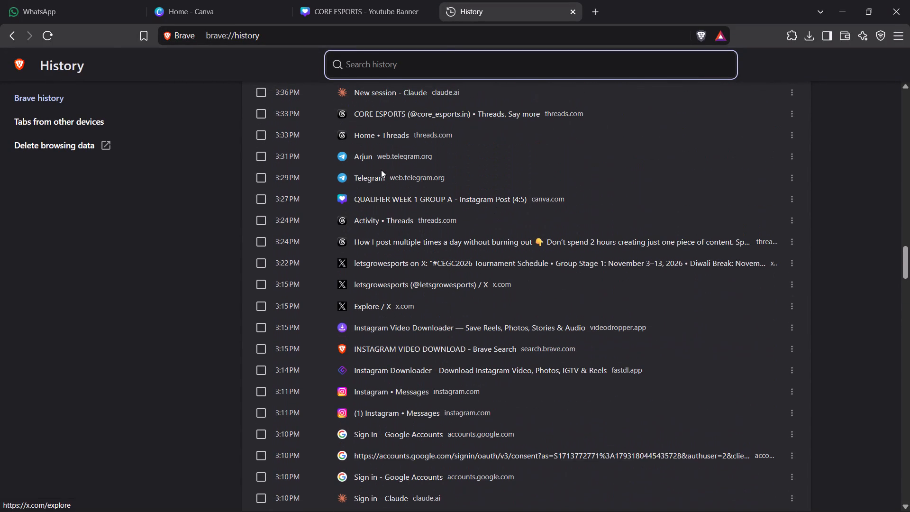